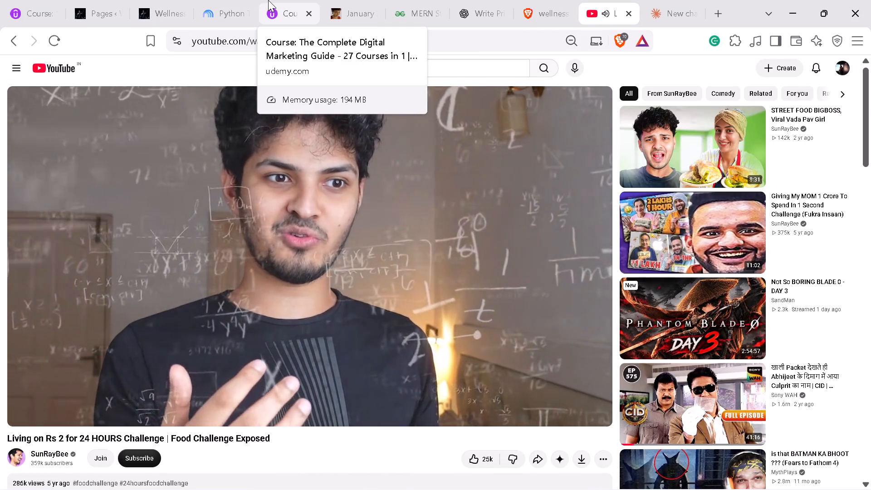
left_click(268, 0)
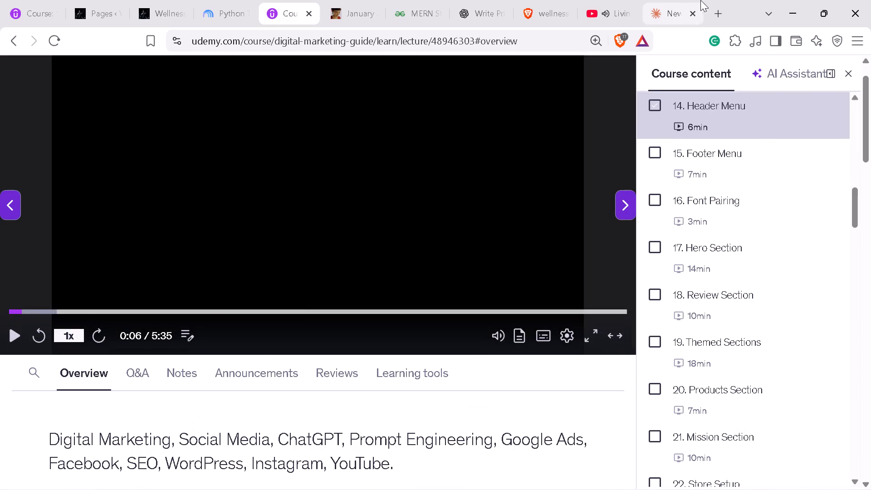
left_click(595, 0)
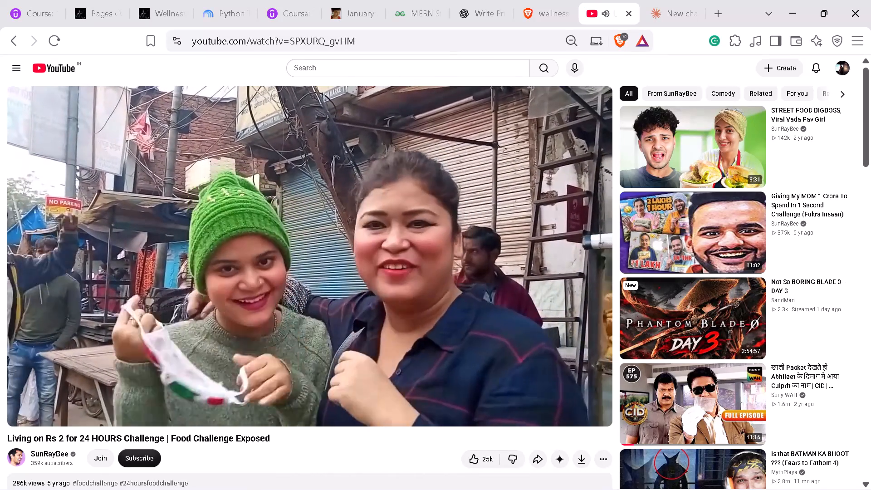
key("Right")
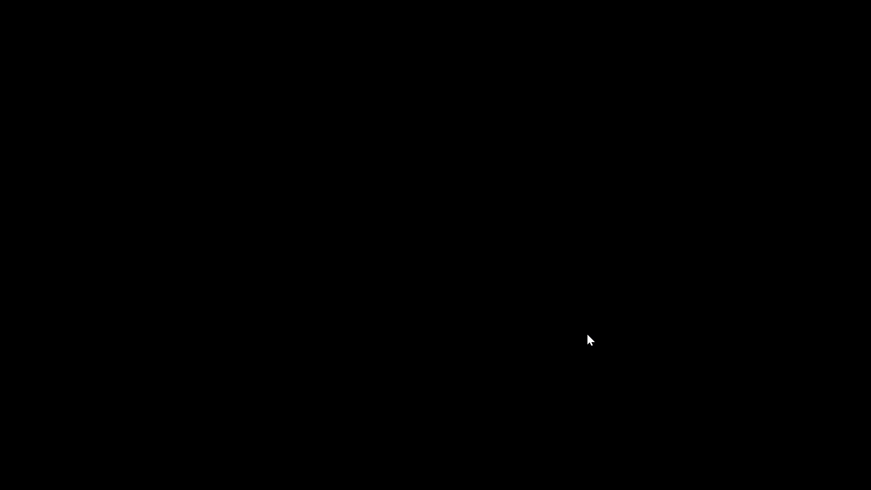
left_click(558, 303)
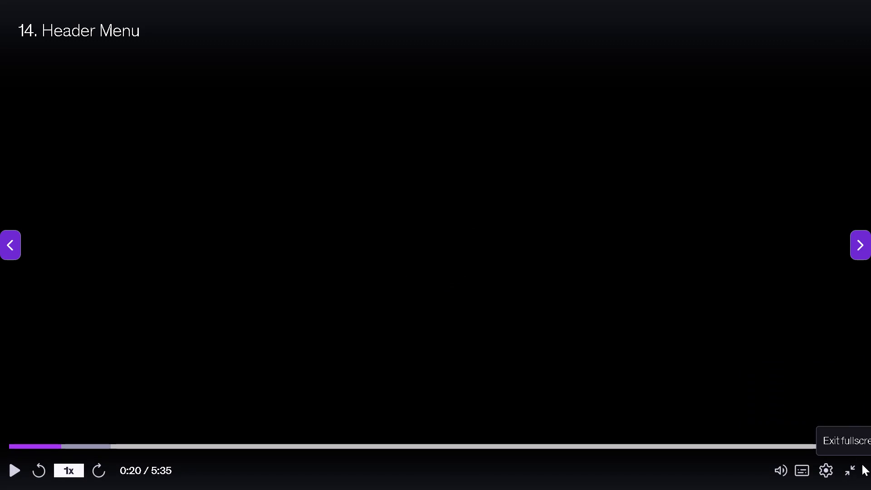
left_click(847, 474)
Open the navigation menu settings in the site editor of the Wellness in Motion WordPress site.
left_click(157, 0)
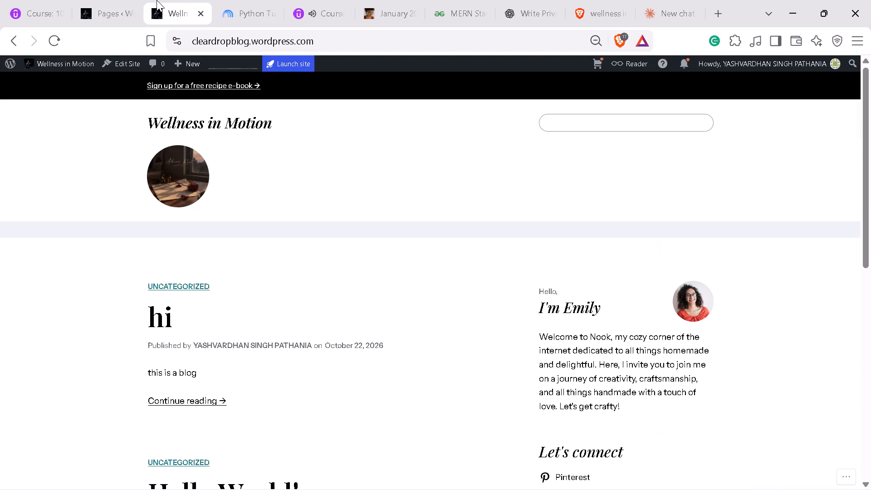
left_click(103, 0)
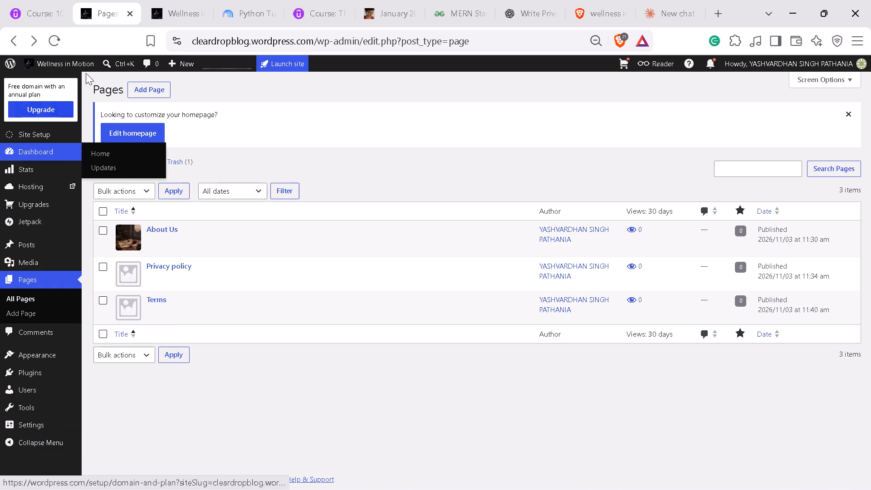
left_click(168, 0)
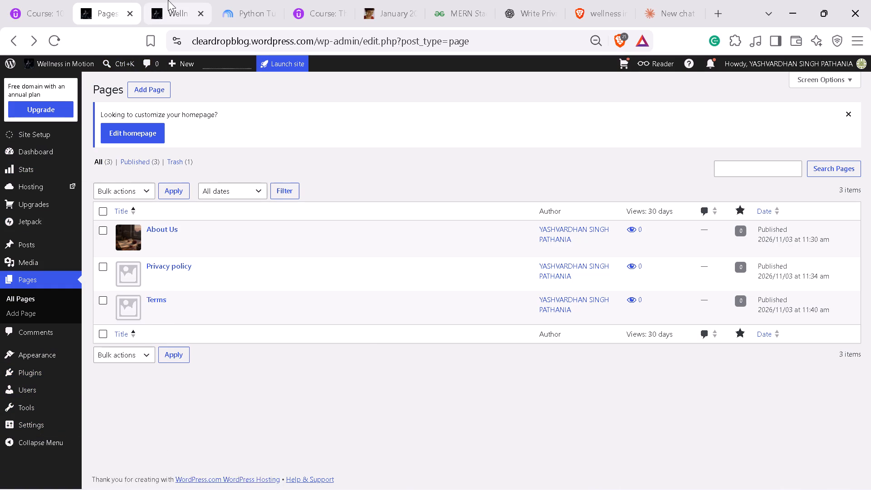
left_click(130, 63)
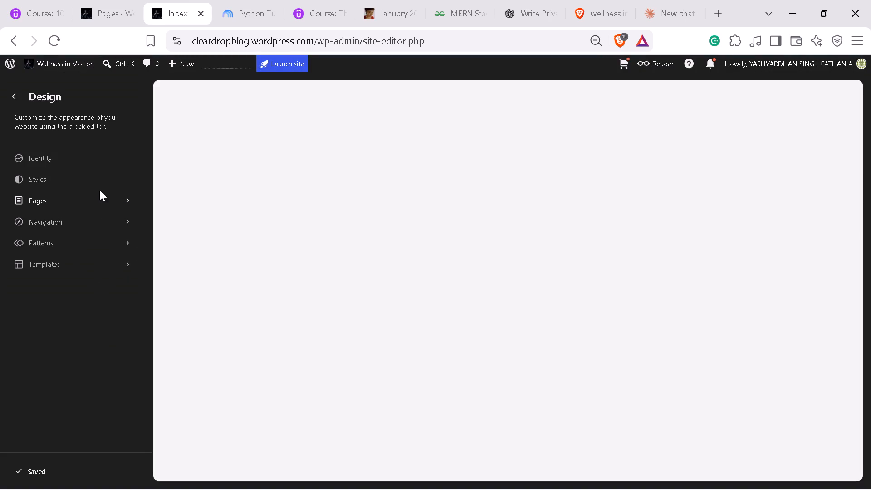
left_click(79, 224)
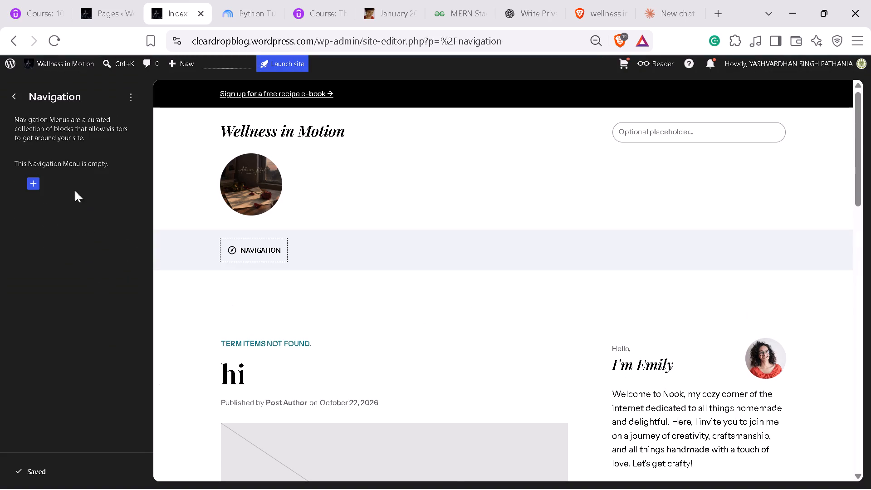
Add page links for Terms, Privacy policy and About Us to the empty navigation menu and save the site.
left_click(34, 181)
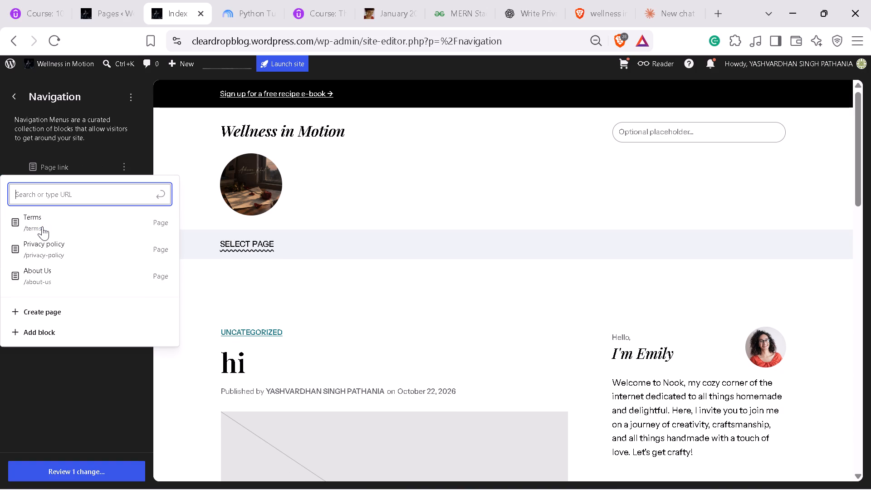
left_click(128, 216)
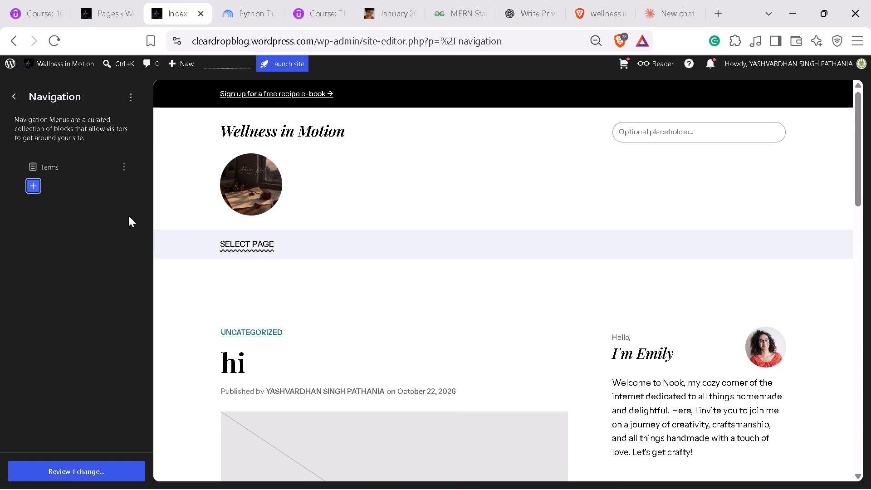
left_click(37, 187)
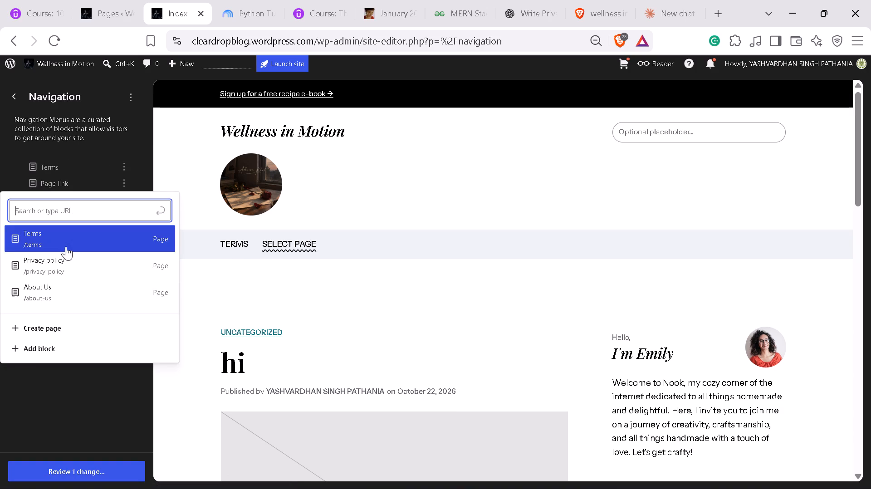
left_click(66, 261)
left_click(26, 204)
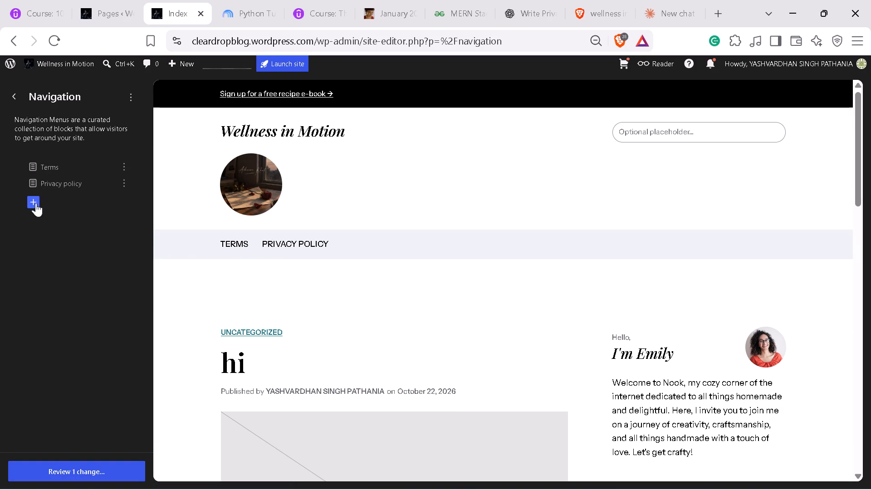
left_click(35, 202)
left_click(58, 309)
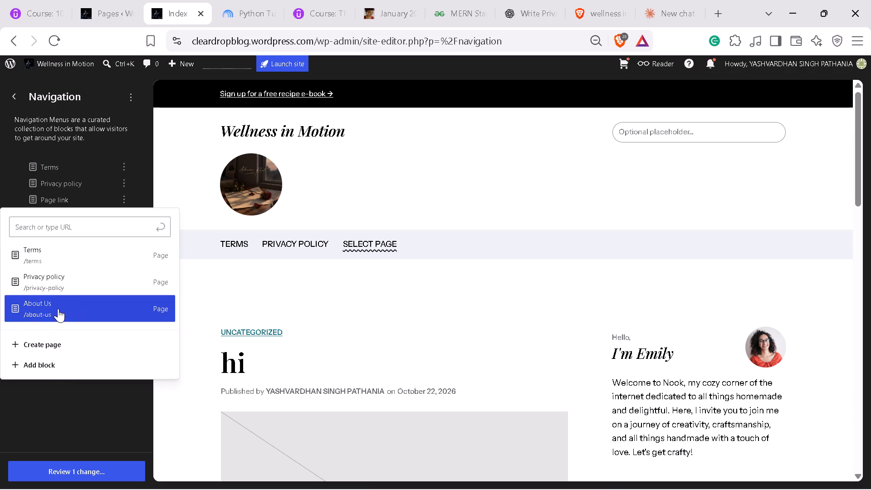
left_click(93, 473)
left_click(514, 320)
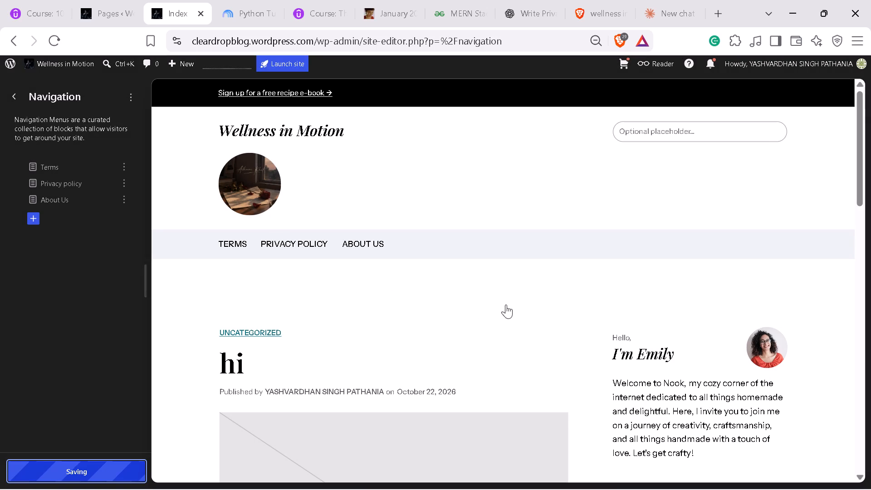
Inspect the header menu and content in the Index template's editing canvas, and return to the Design overview.
left_click(232, 245)
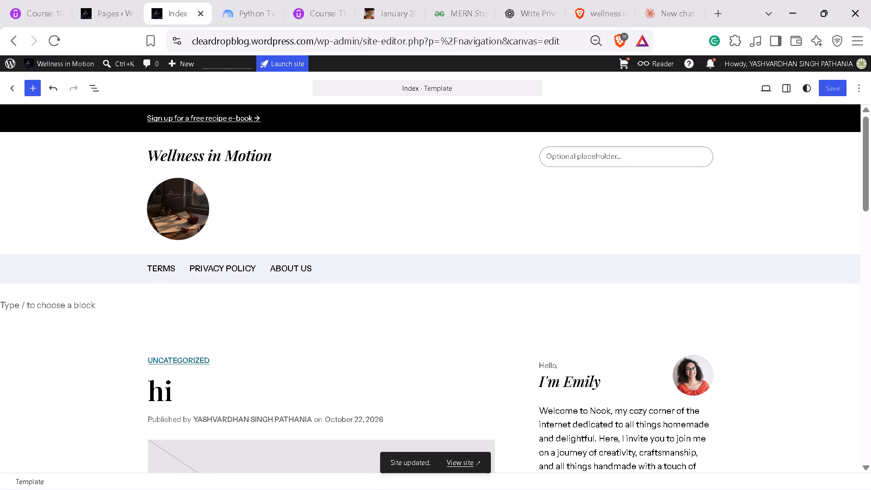
left_click(162, 274)
left_click(405, 325)
scroll(149, 259, "up", 1)
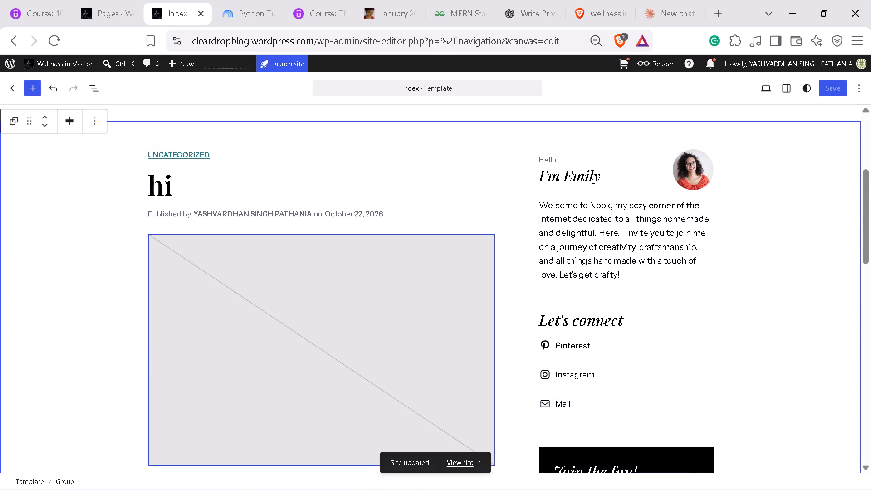
scroll(152, 261, "up", 7)
left_click(842, 88)
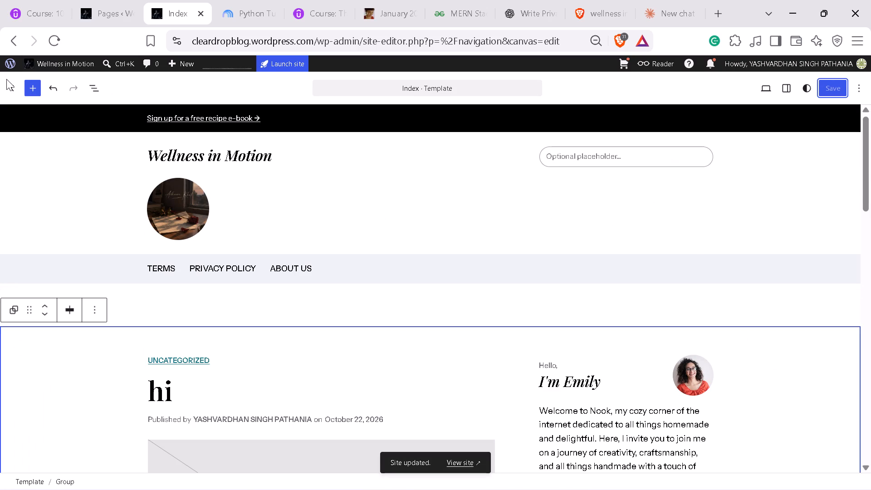
left_click(12, 90)
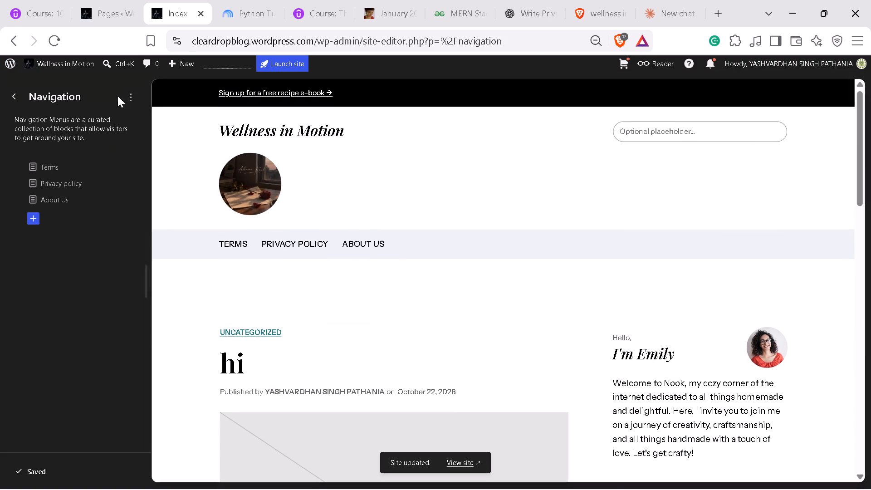
left_click(13, 95)
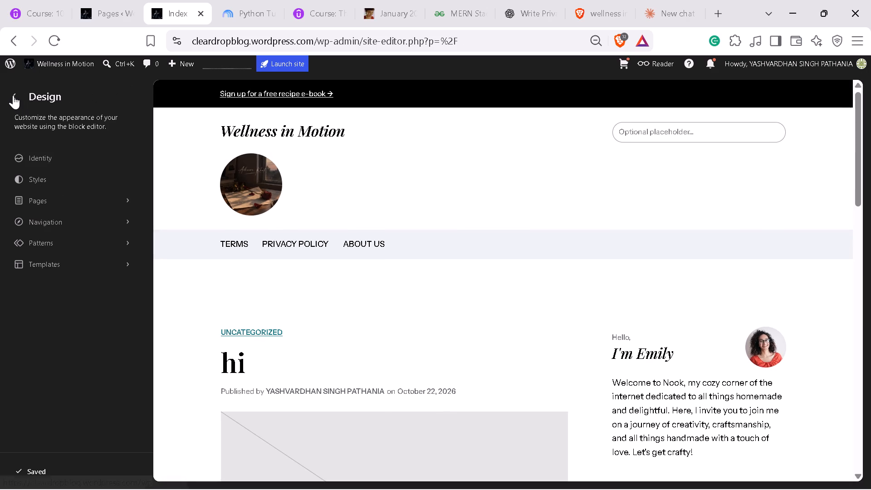
Visit the published site and check the header menu's Privacy Policy and About Us links, looking over the About Us page.
left_click(55, 61)
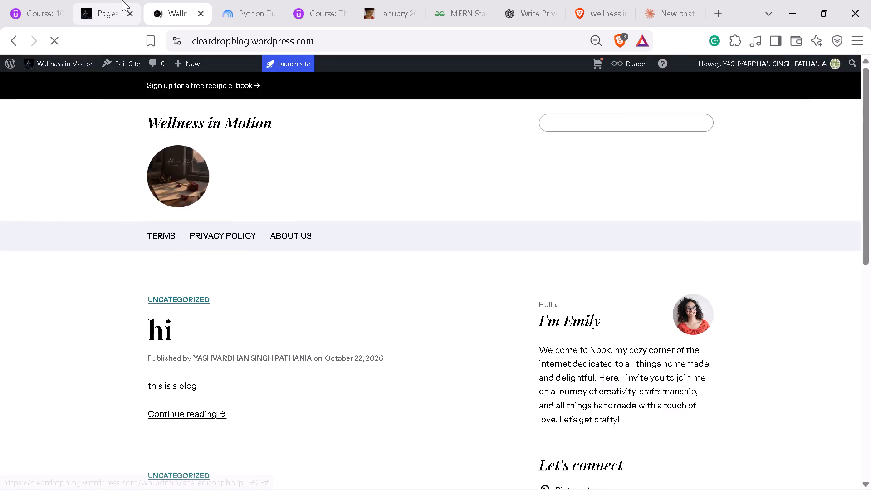
left_click(122, 0)
left_click(162, 0)
left_click(209, 234)
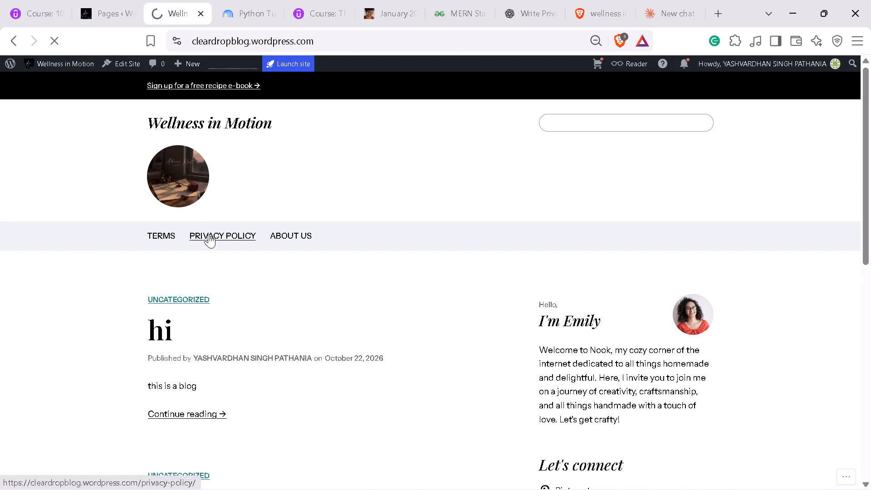
left_click(289, 233)
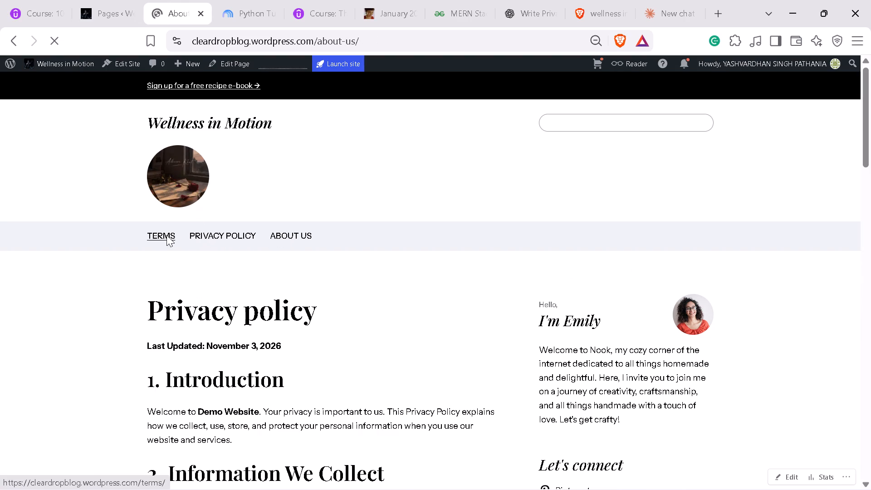
scroll(213, 272, "down", 3)
scroll(214, 274, "up", 3)
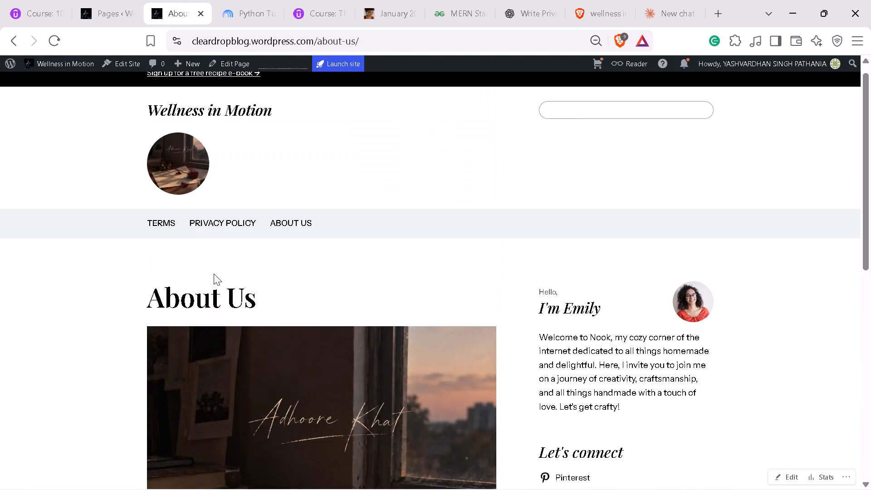
scroll(214, 274, "down", 3)
scroll(214, 274, "up", 2)
Follow the Terms link in the header menu and read through the Terms page and its sidebar.
left_click(171, 220)
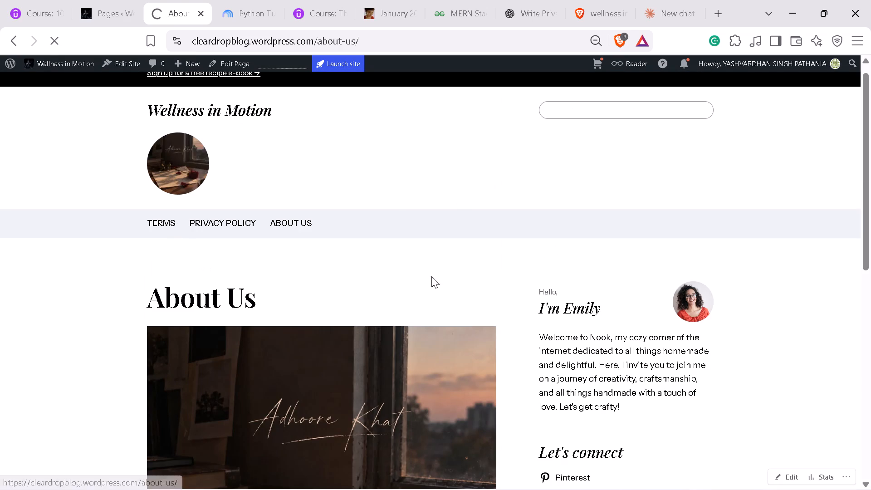
scroll(426, 298, "down", 5)
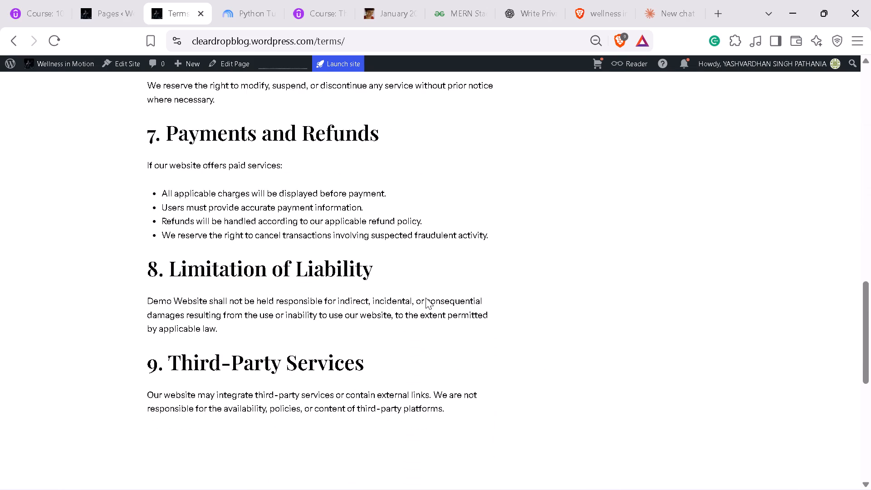
scroll(426, 298, "down", 6)
scroll(428, 297, "up", 6)
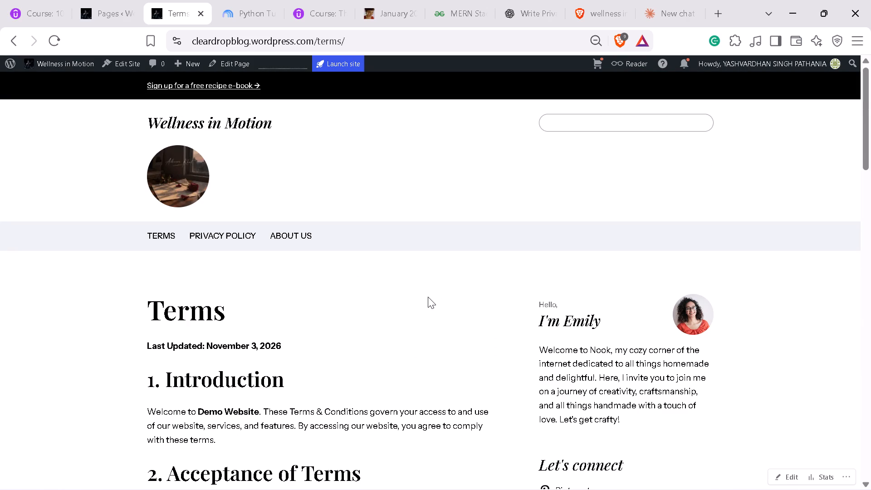
left_click(537, 308)
left_click(544, 302)
left_click(637, 350)
scroll(679, 348, "down", 2)
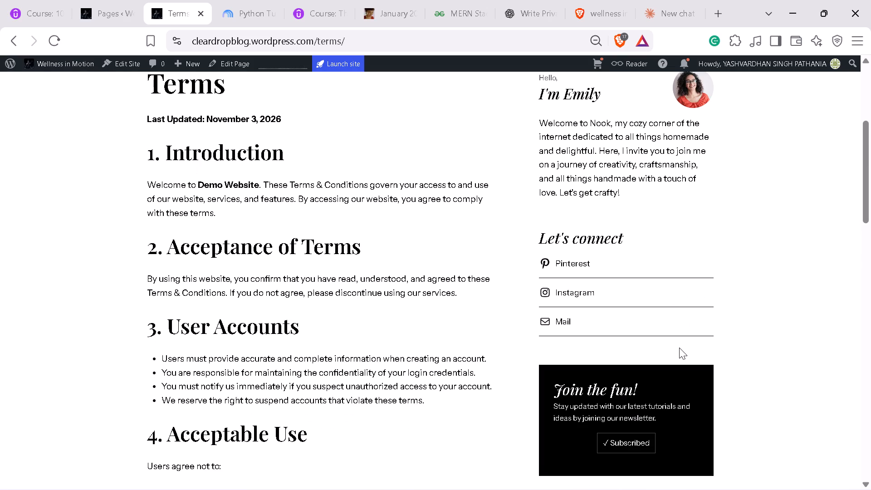
scroll(679, 348, "down", 2)
scroll(679, 348, "up", 4)
Recheck the Privacy Policy and About Us links in the header menu and glance through the About Us page.
left_click(237, 232)
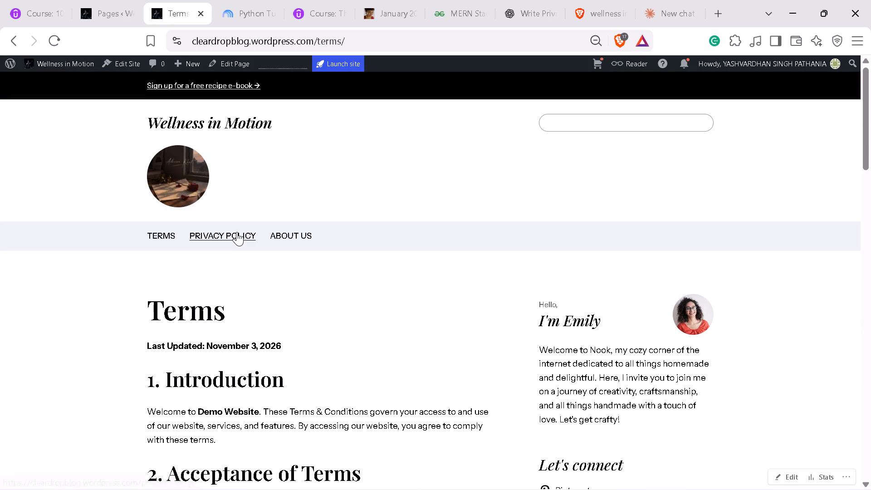
left_click(303, 241)
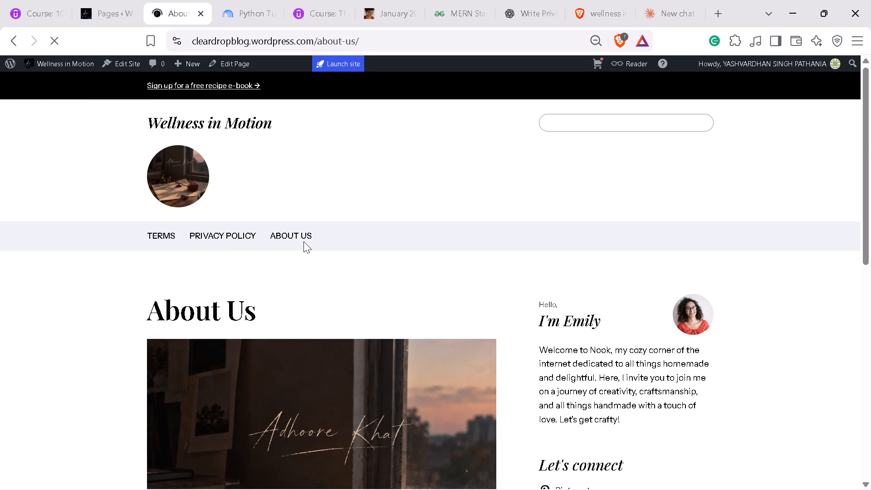
scroll(518, 251, "down", 1)
scroll(584, 267, "up", 1)
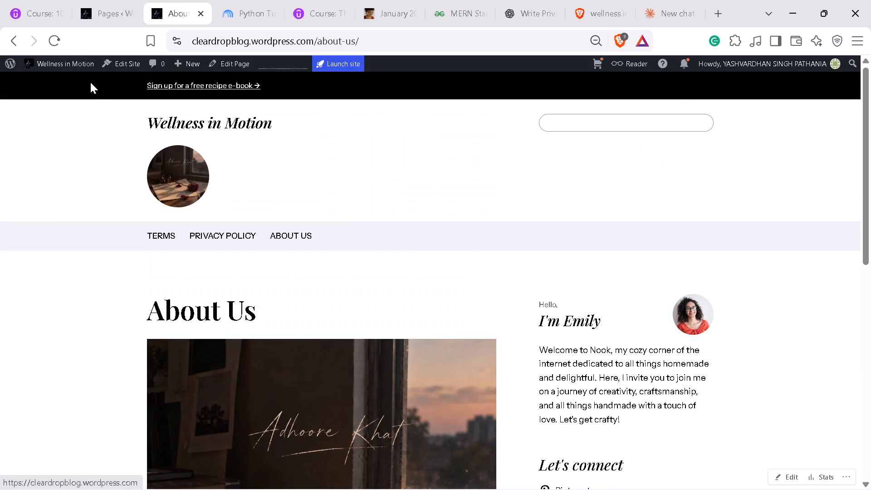
Open the site's Index template for editing, look down the page, and examine the sidebar block's available options.
left_click(138, 62)
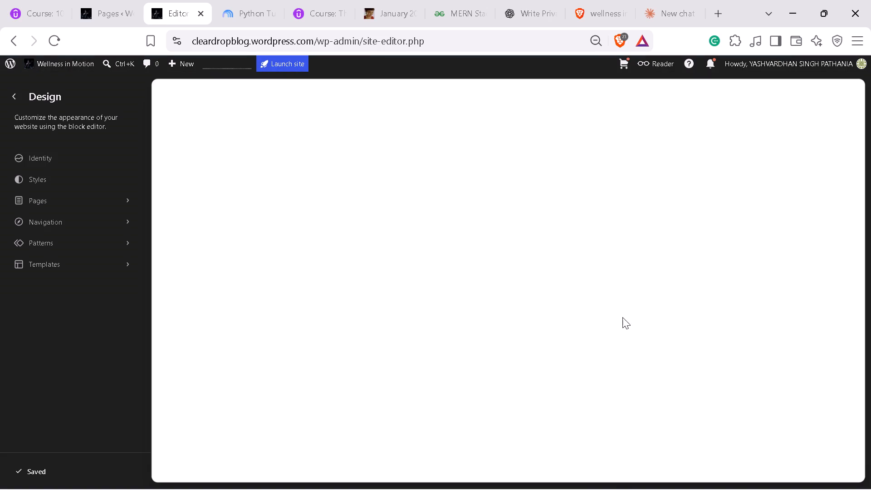
left_click(676, 344)
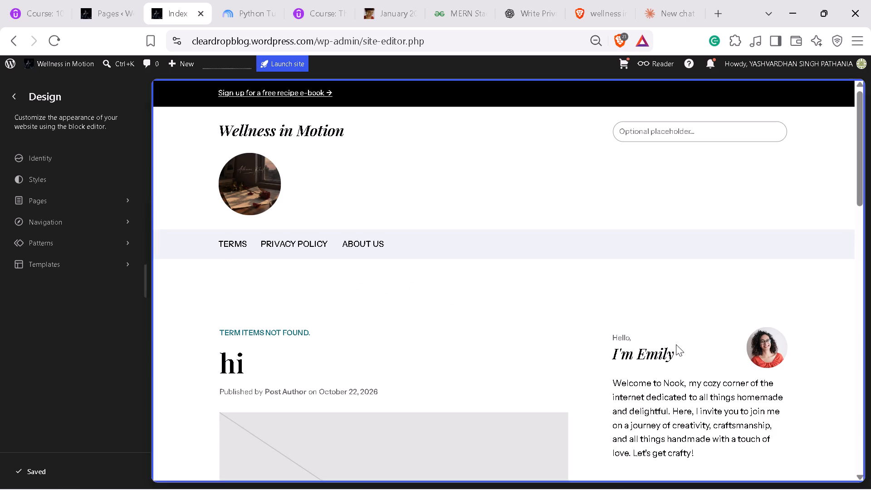
scroll(668, 379, "down", 1)
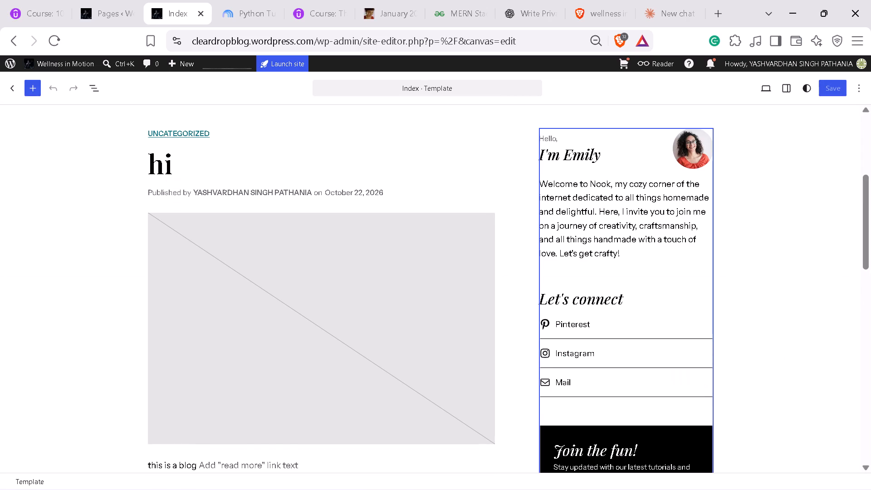
left_click(653, 285)
scroll(735, 353, "down", 3)
scroll(735, 353, "up", 1)
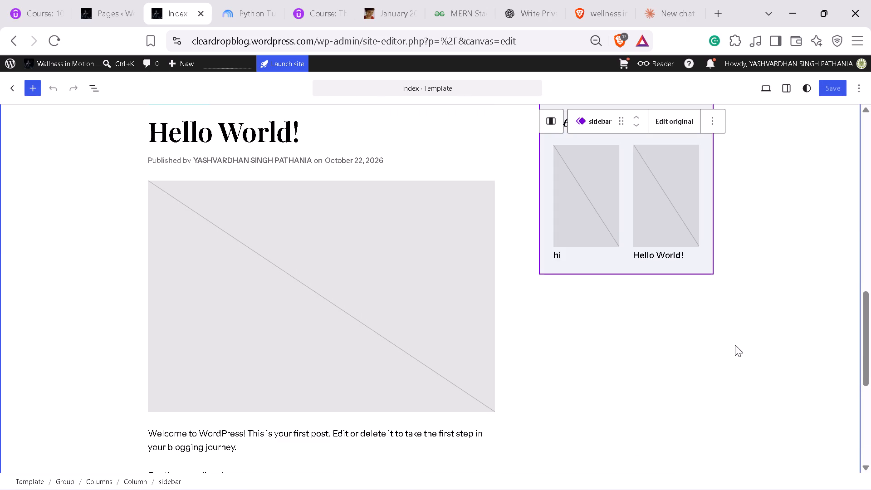
left_click(713, 125)
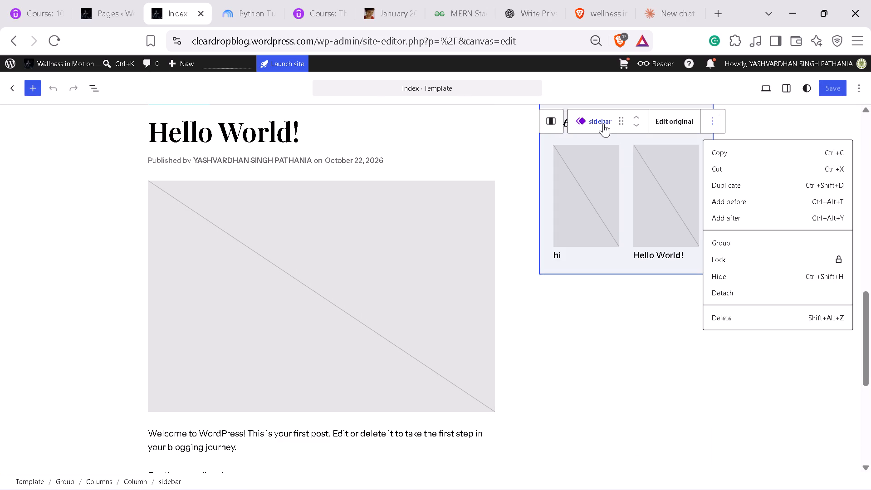
left_click(603, 123)
left_click(603, 154)
left_click(582, 115)
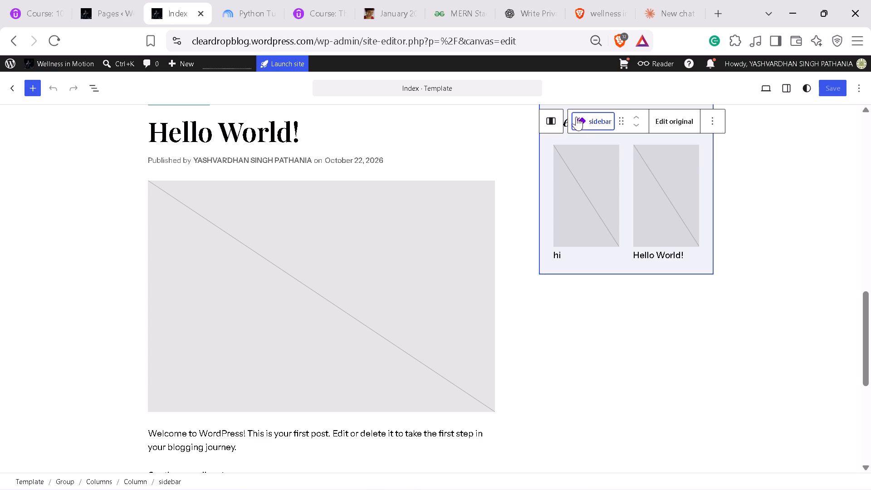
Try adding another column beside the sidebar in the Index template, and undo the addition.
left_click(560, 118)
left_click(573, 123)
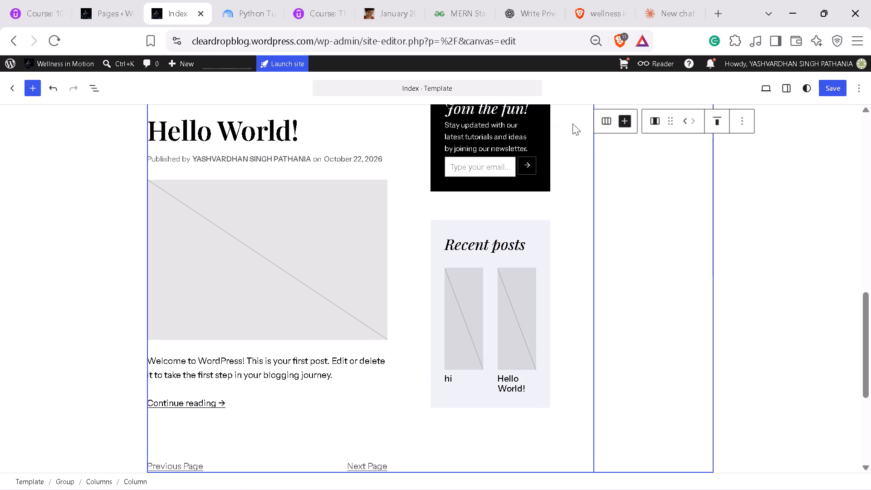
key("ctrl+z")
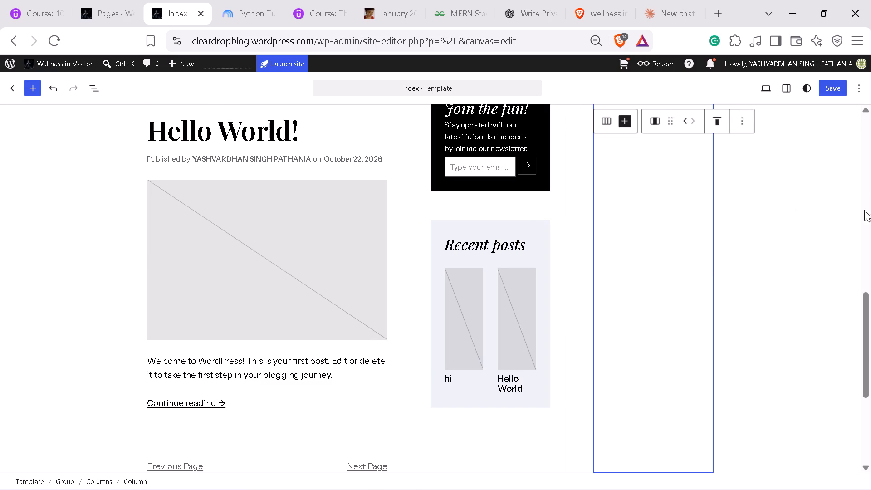
Select the sidebar pattern again in the Index template, check its transform options, and return to the Design overview.
left_click(802, 229)
scroll(534, 274, "up", 3)
left_click(617, 404)
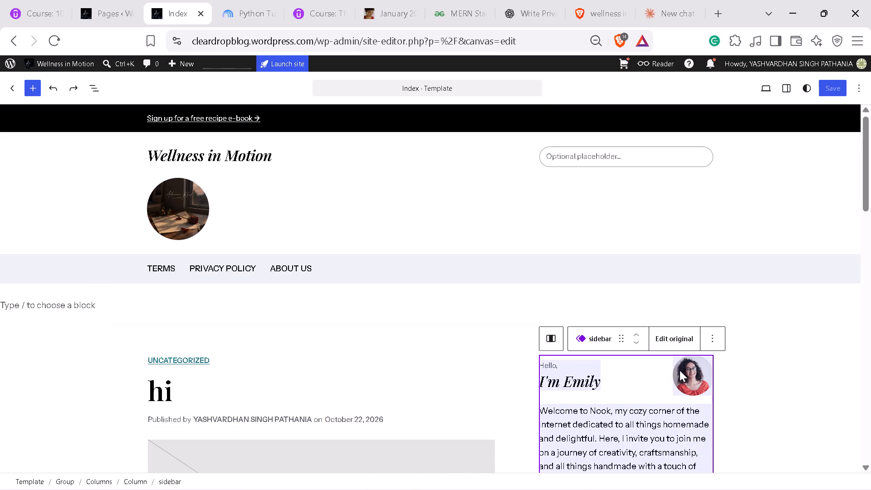
left_click(609, 336)
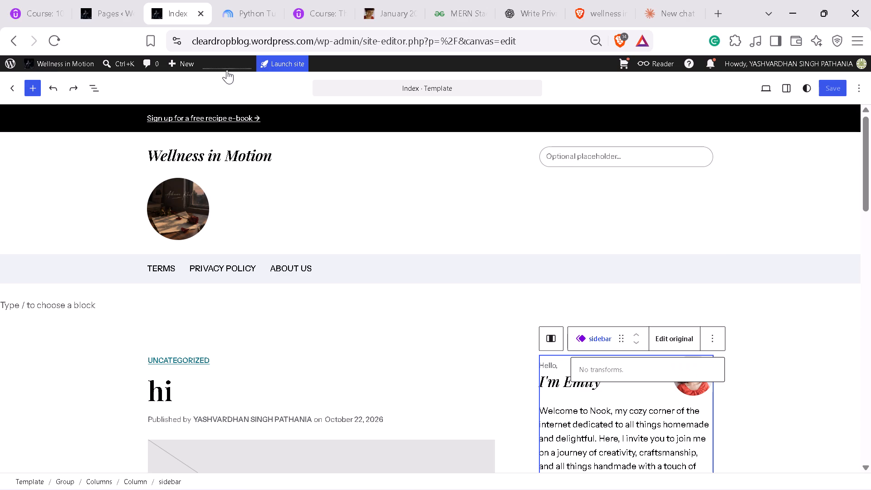
left_click(9, 33)
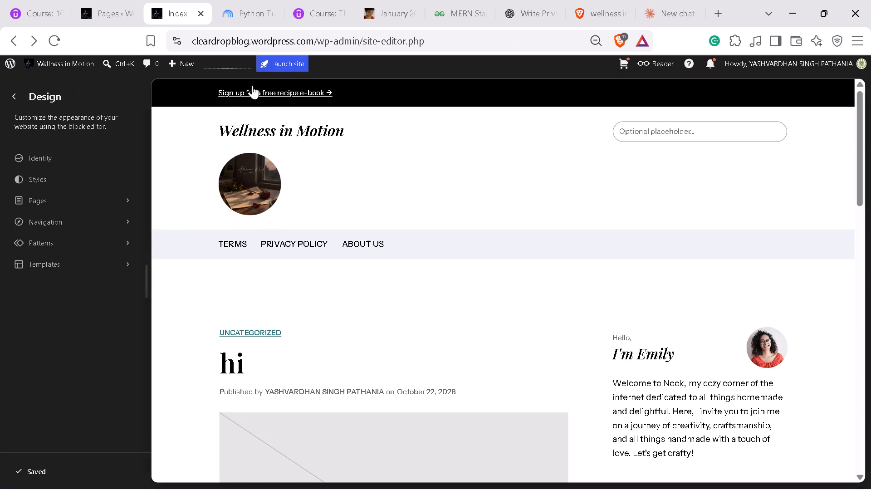
Visit the published site, follow the header menu's Privacy Policy link, look through that page in its editor, and return to it.
left_click(57, 62)
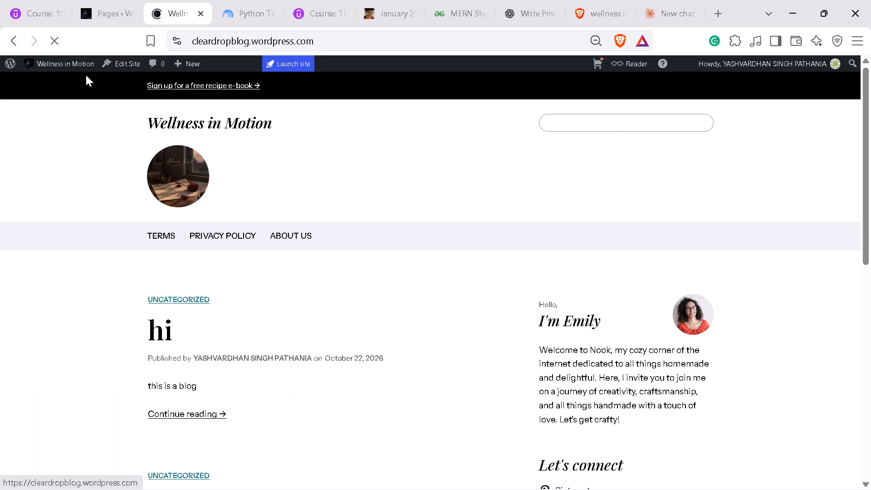
left_click(134, 63)
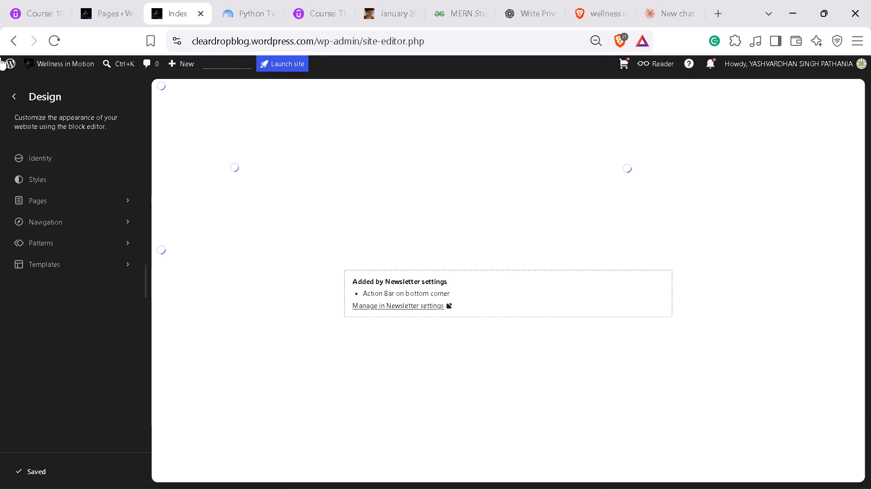
left_click(10, 39)
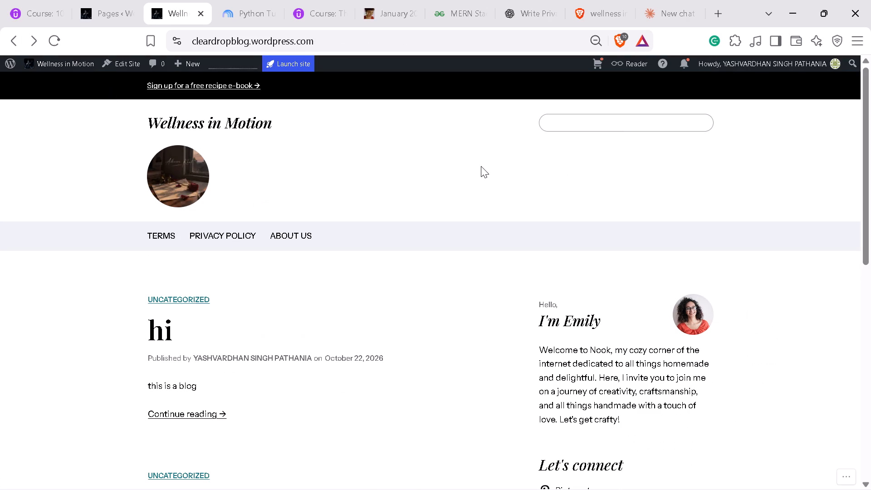
left_click(57, 47)
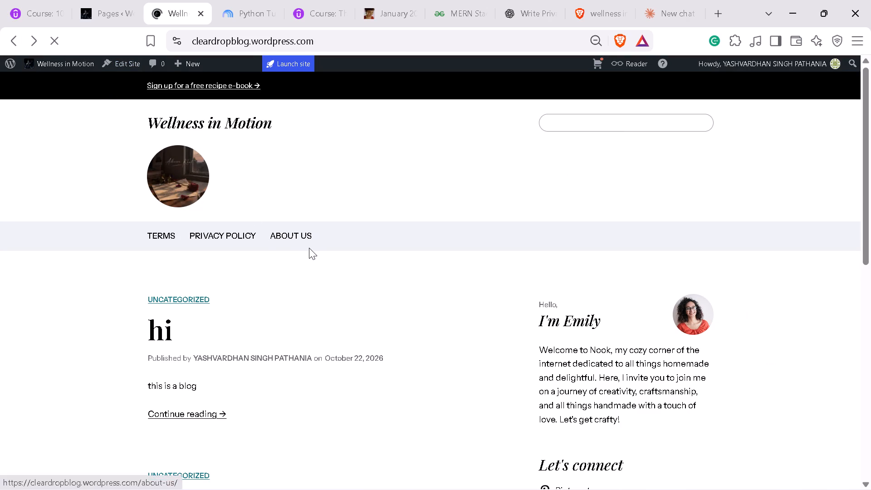
left_click(240, 231)
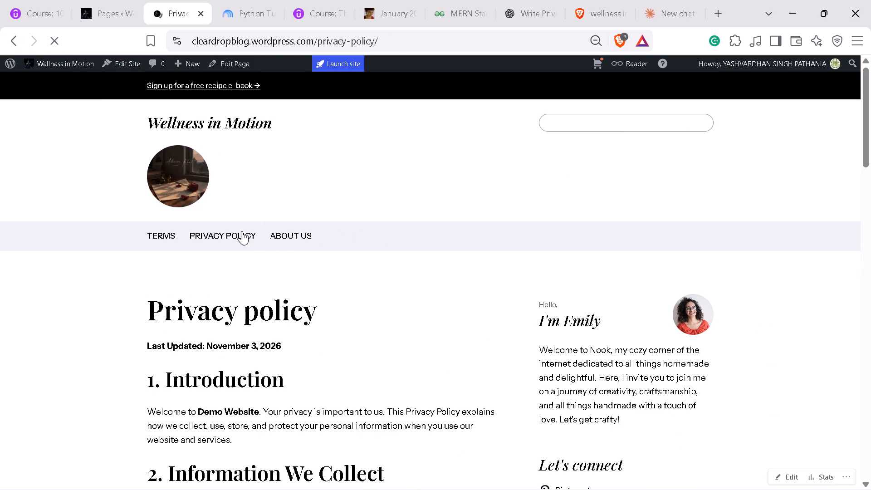
left_click(225, 68)
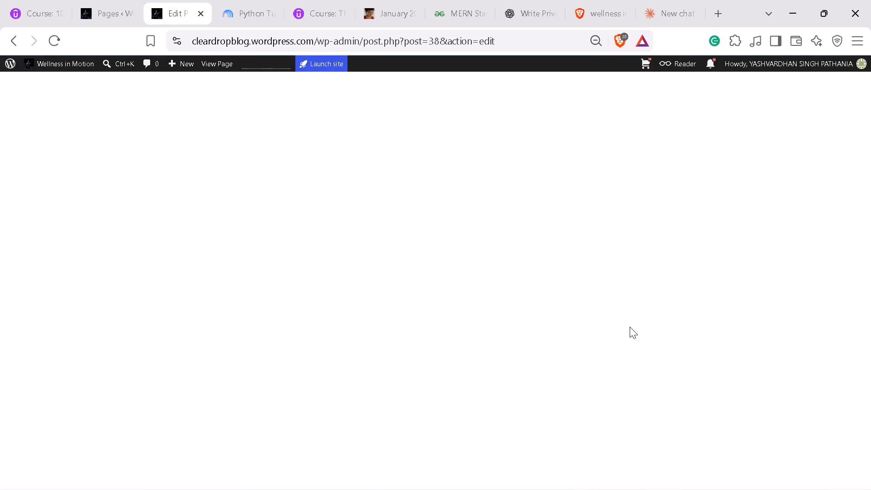
scroll(630, 327, "down", 6)
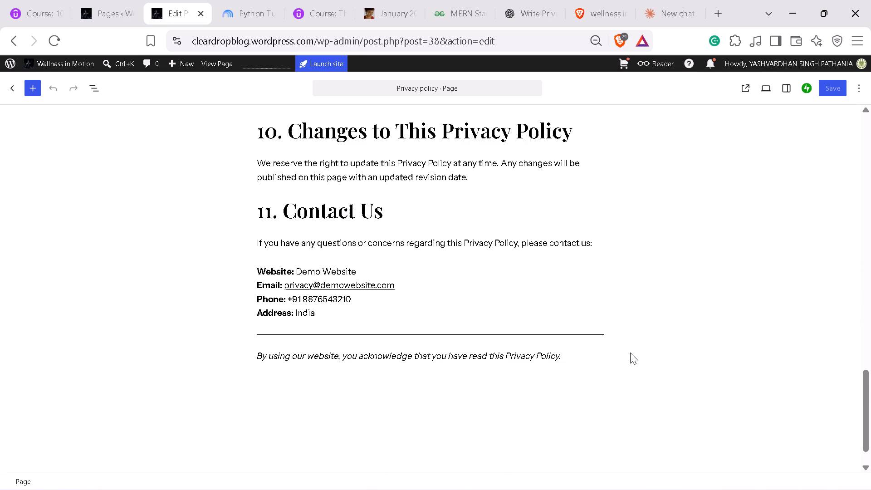
scroll(630, 353, "down", 7)
scroll(630, 353, "up", 12)
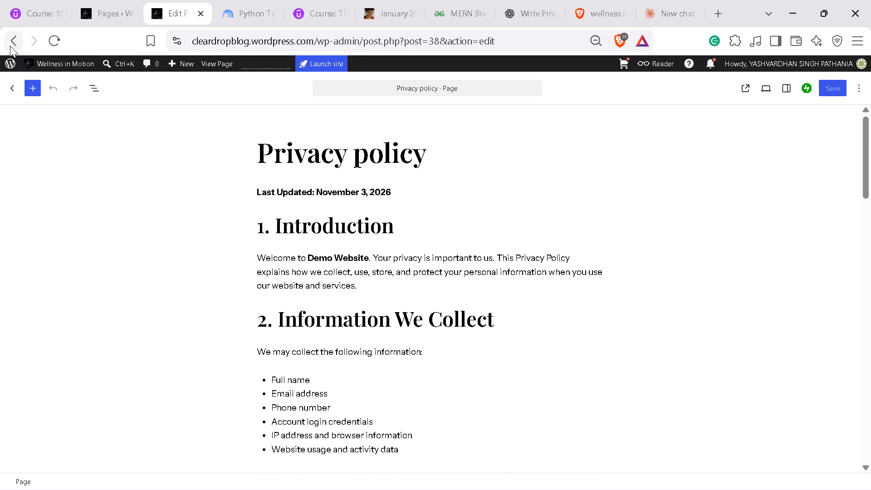
left_click(11, 45)
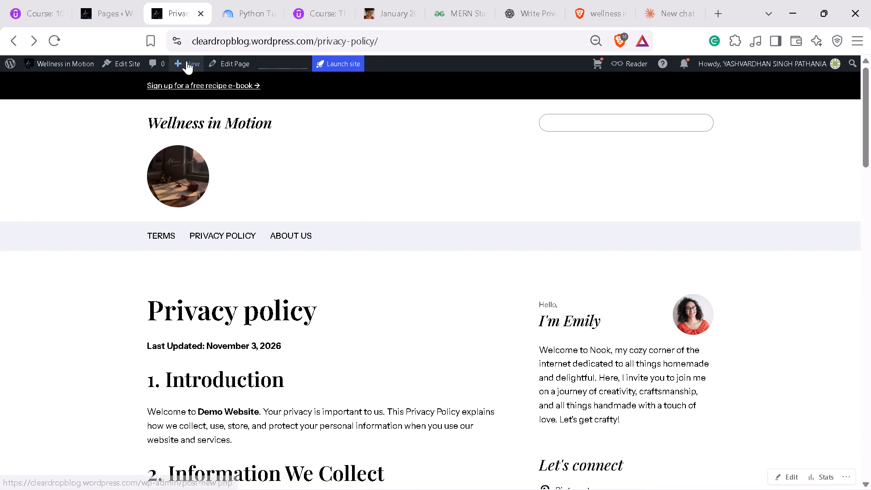
Browse the site editor's page list by the Published, Drafts, Private and Trash statuses, and return to the Design overview.
left_click(135, 61)
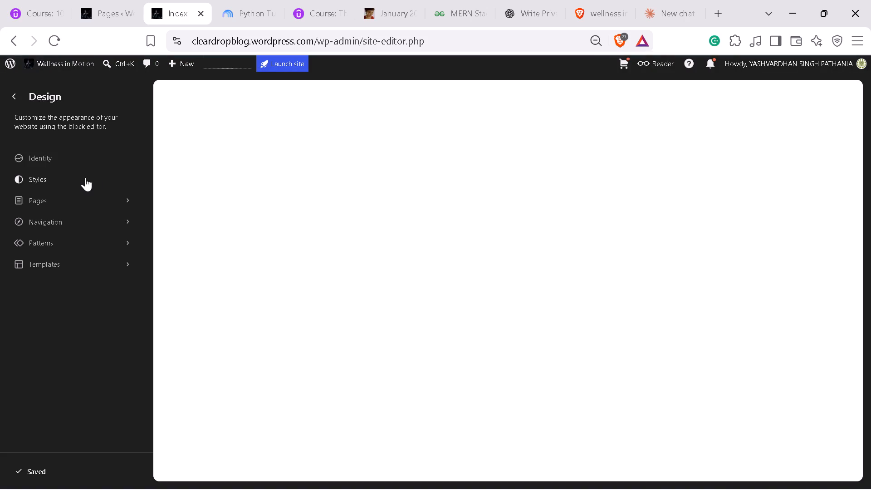
left_click(84, 203)
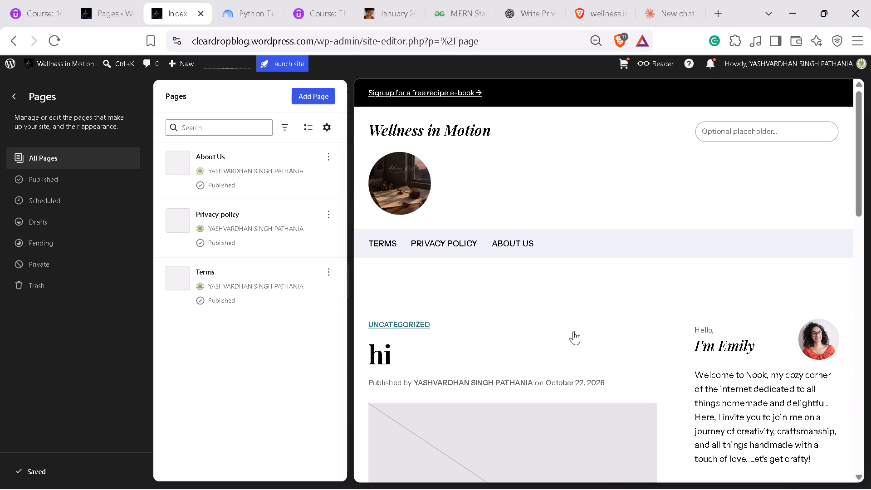
left_click(743, 331)
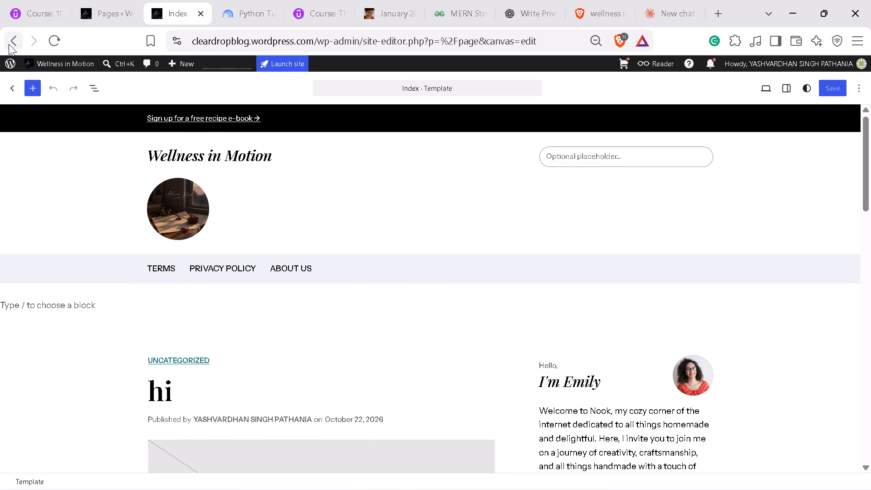
left_click(9, 44)
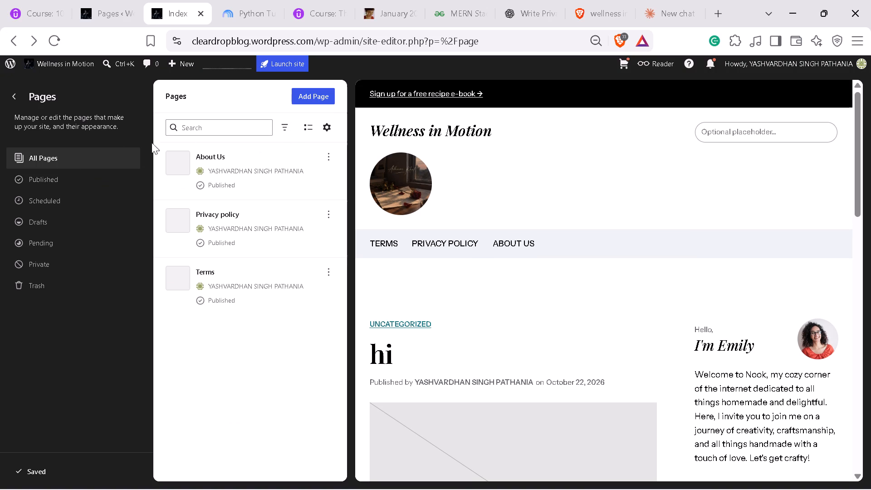
left_click(53, 172)
left_click(59, 215)
left_click(63, 256)
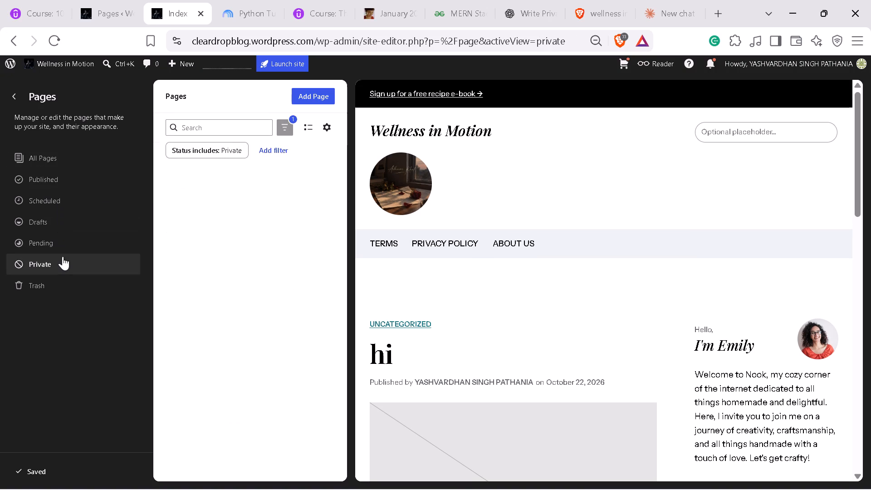
left_click(58, 283)
left_click(58, 168)
left_click(21, 93)
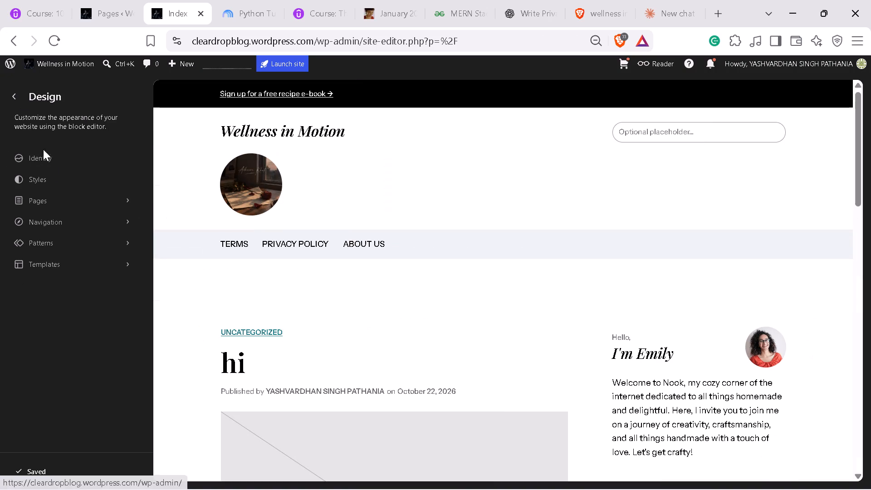
Look over the site's Styles and its Layout dimension settings, and return to the Design overview.
left_click(67, 182)
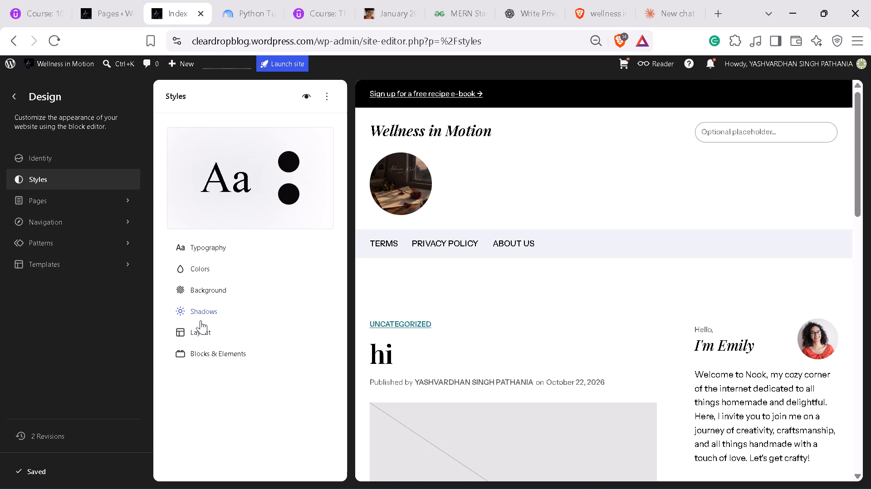
left_click(205, 329)
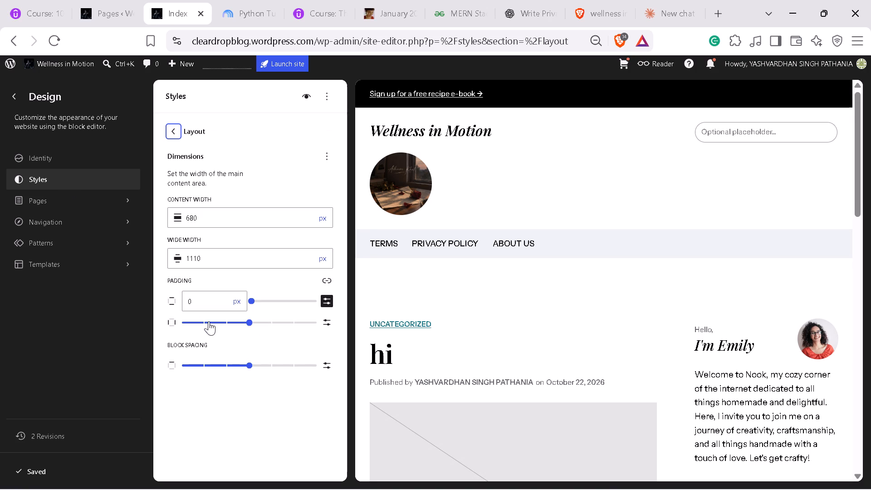
left_click(78, 219)
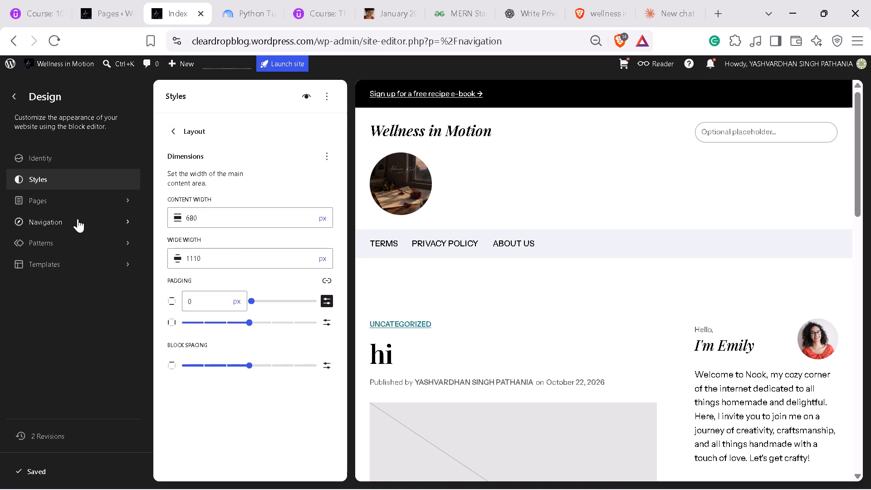
left_click(12, 88)
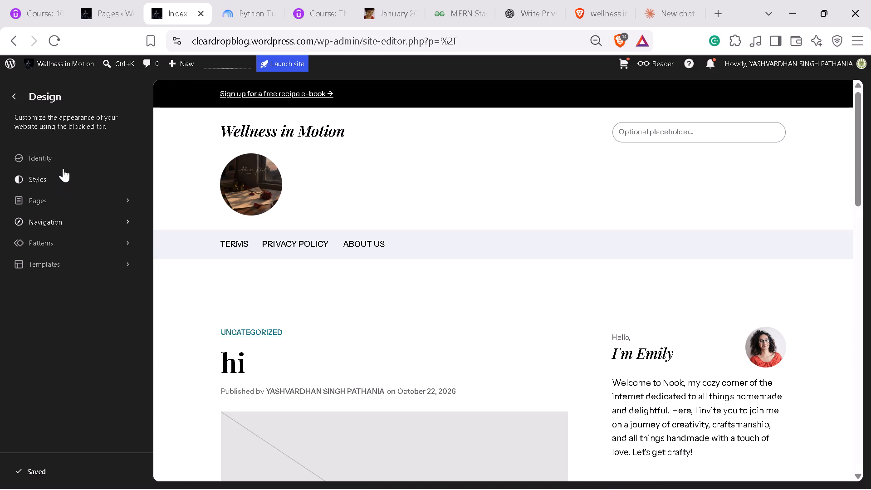
Open the Page: 404 template and examine its header block, navigation links, body content and footer.
left_click(65, 257)
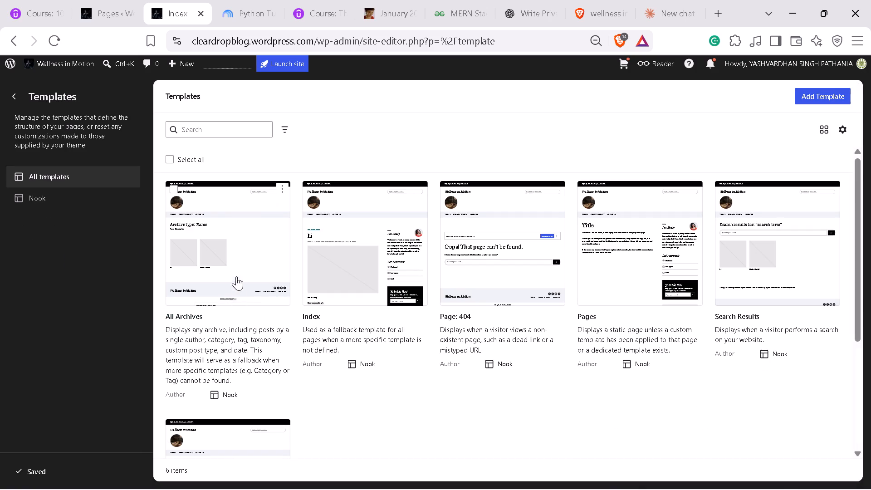
left_click(508, 246)
scroll(647, 341, "down", 1)
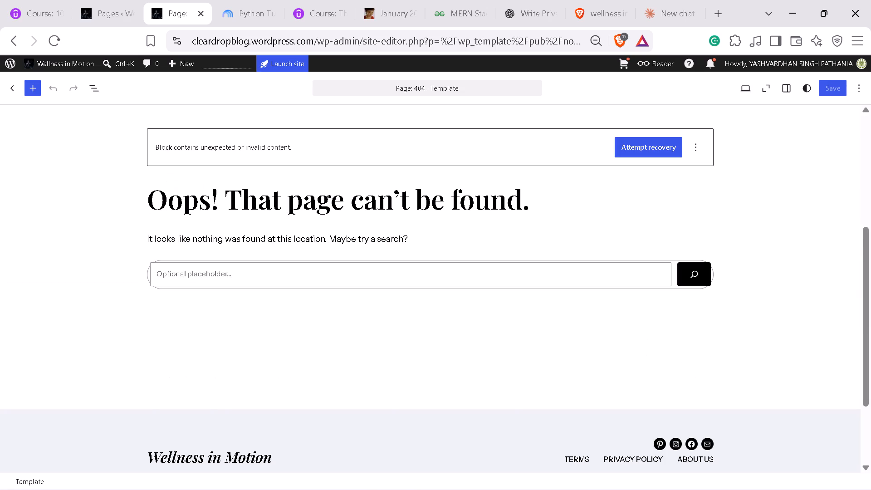
scroll(647, 341, "down", 3)
scroll(523, 353, "up", 1)
left_click(183, 274)
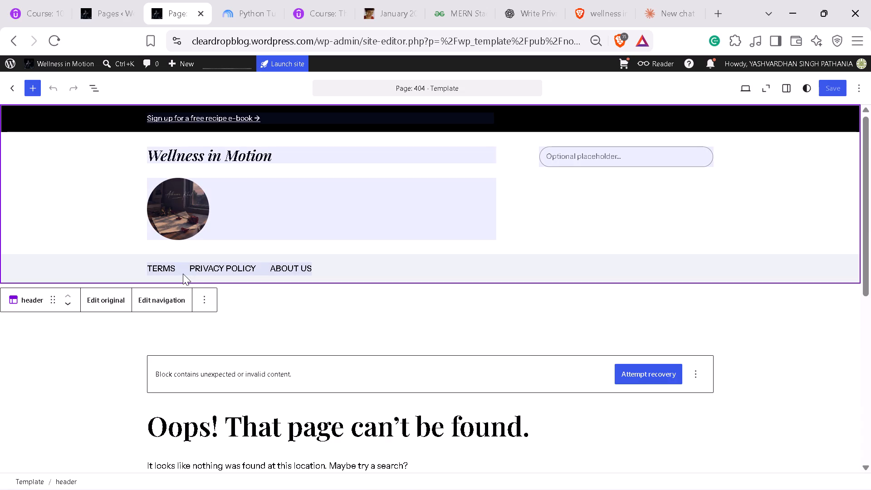
scroll(563, 429, "down", 1)
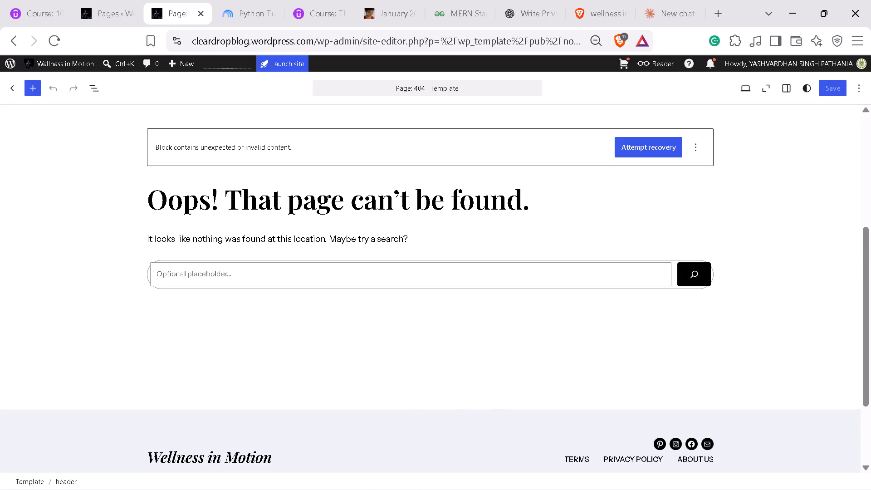
scroll(598, 368, "up", 1)
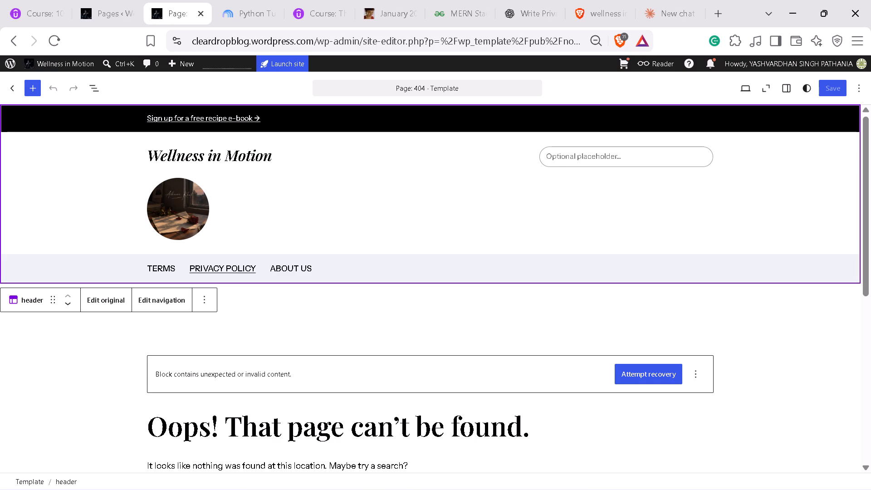
Check the Page: 404 template's header navigation and 404 page pattern, and return to the Templates list.
double_click(227, 264)
left_click(317, 313)
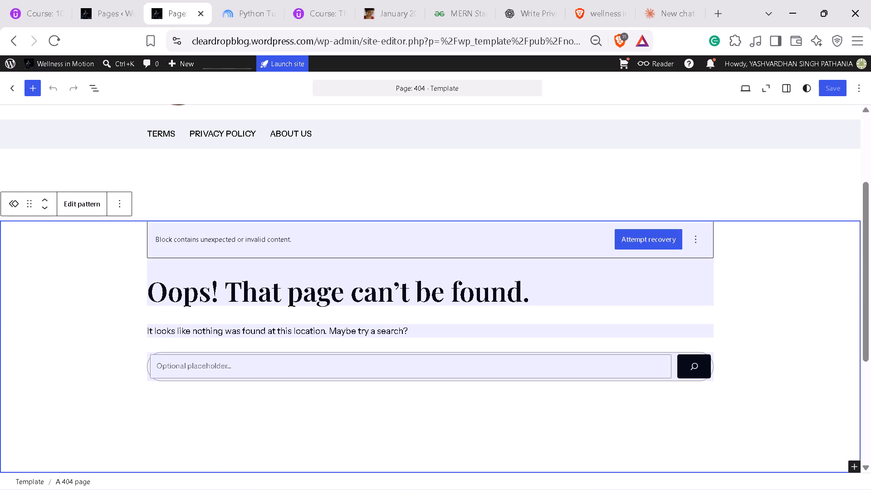
scroll(132, 326, "up", 2)
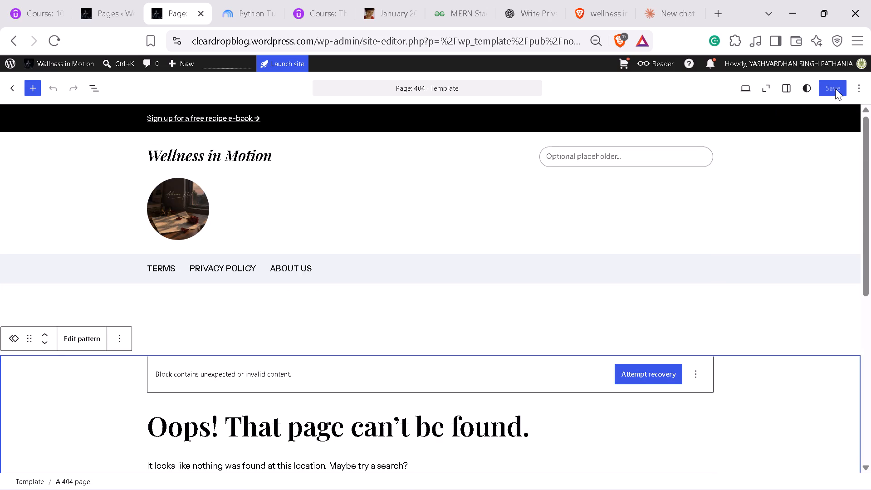
left_click(9, 86)
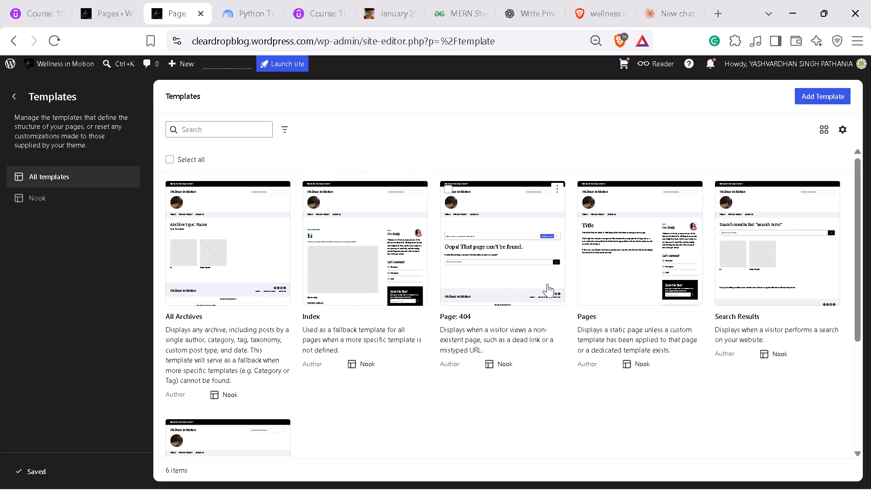
Browse all templates, open the Search Results template, and examine its header and body content.
scroll(300, 309, "down", 1)
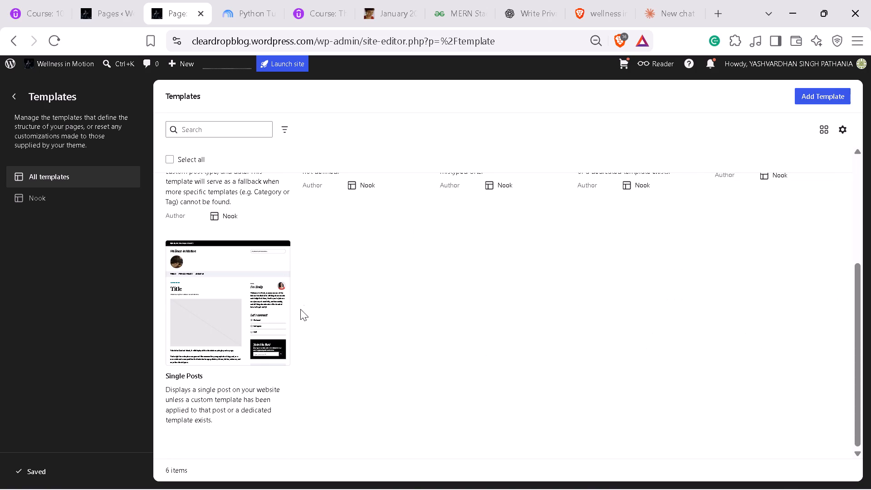
scroll(300, 309, "down", 1)
scroll(489, 397, "up", 1)
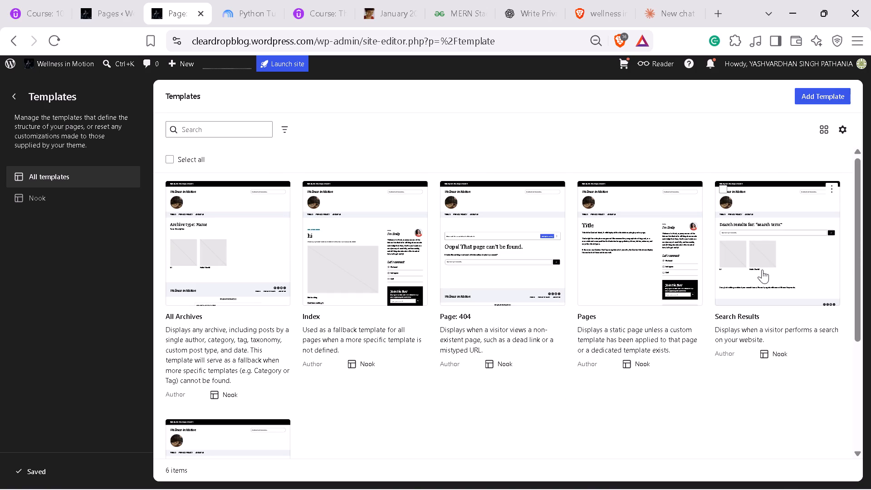
left_click(762, 269)
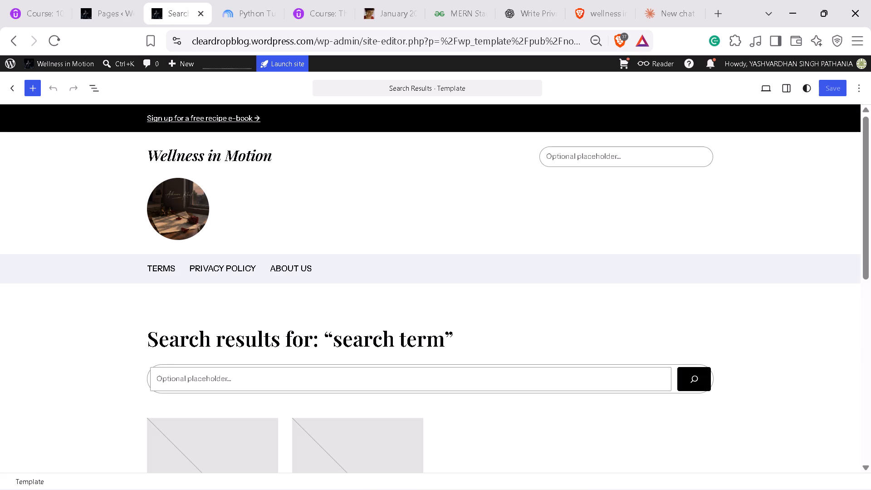
left_click(842, 90)
left_click(864, 88)
left_click(673, 210)
scroll(597, 337, "down", 5)
scroll(590, 382, "up", 3)
Visit the Wellness in Motion front page and look over its header menu, posts and sidebar.
left_click(56, 65)
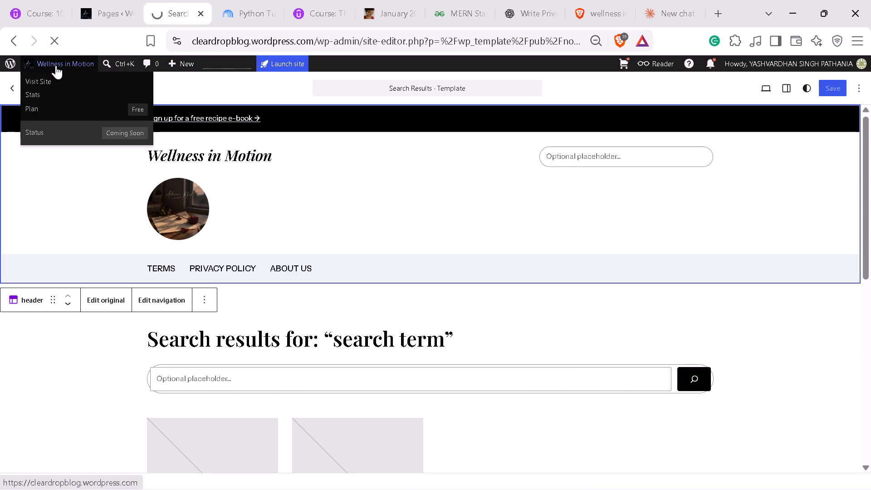
left_click(604, 343)
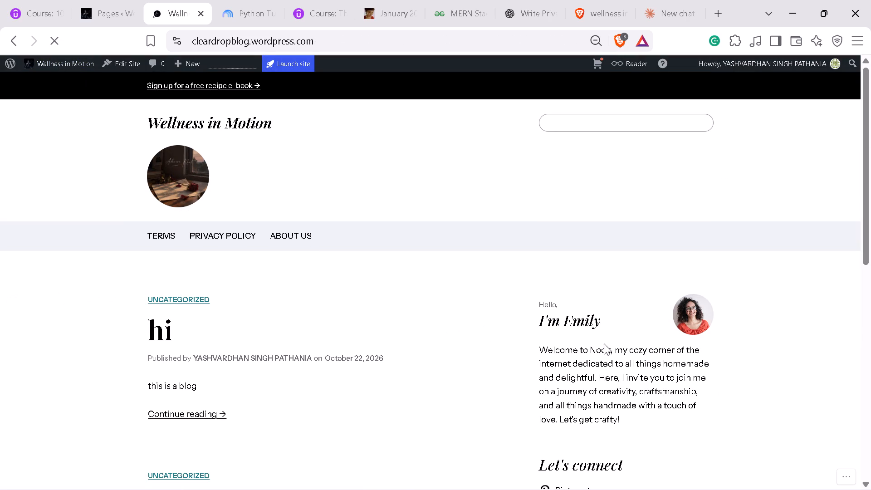
left_click_drag(489, 304, 747, 361)
left_click(714, 406)
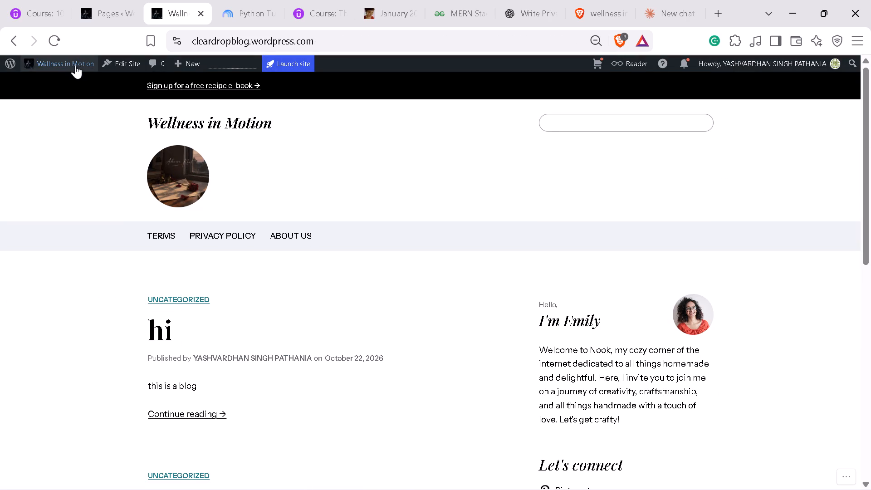
Go to the WordPress dashboard, look over its widgets, and open the site editor from the Site widget.
left_click(72, 64)
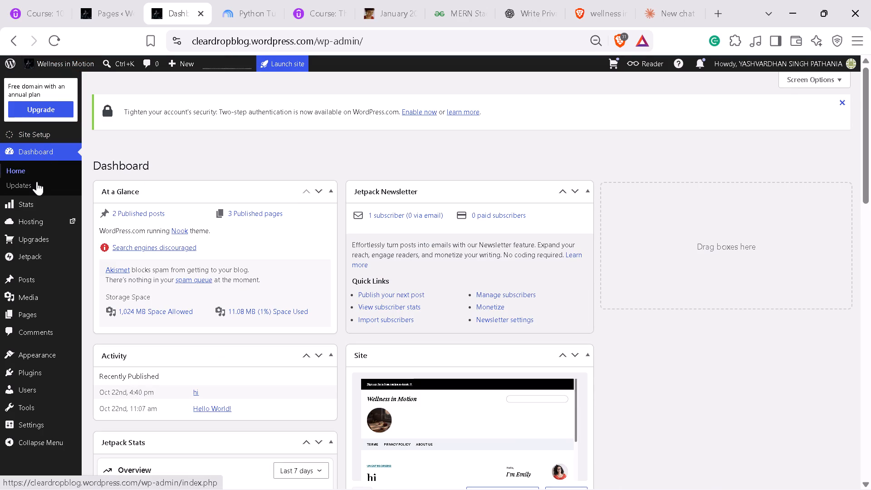
left_click(39, 152)
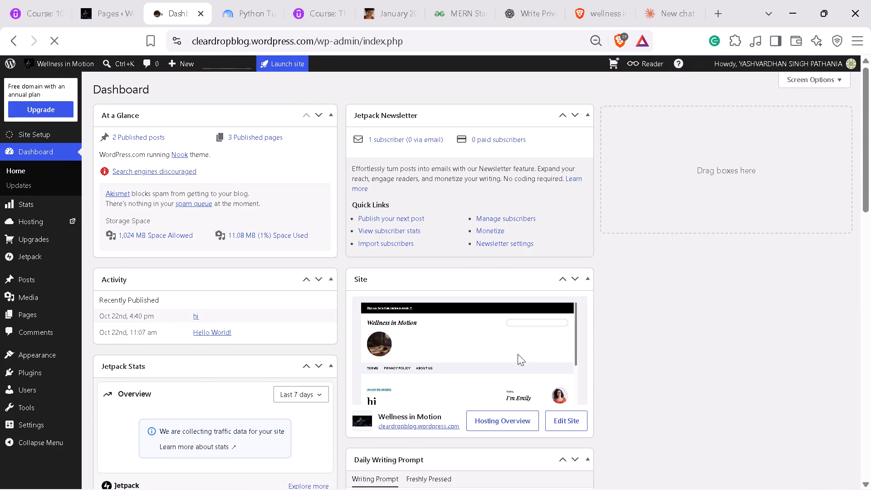
scroll(518, 354, "down", 1)
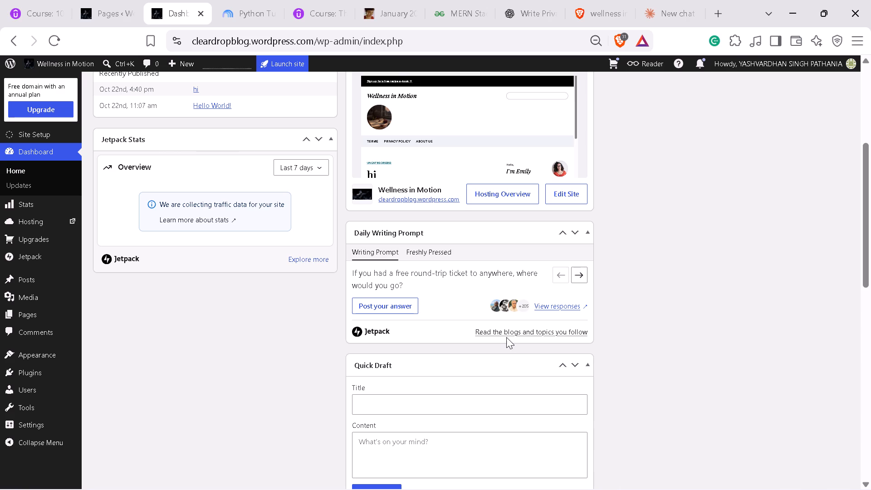
left_click(583, 189)
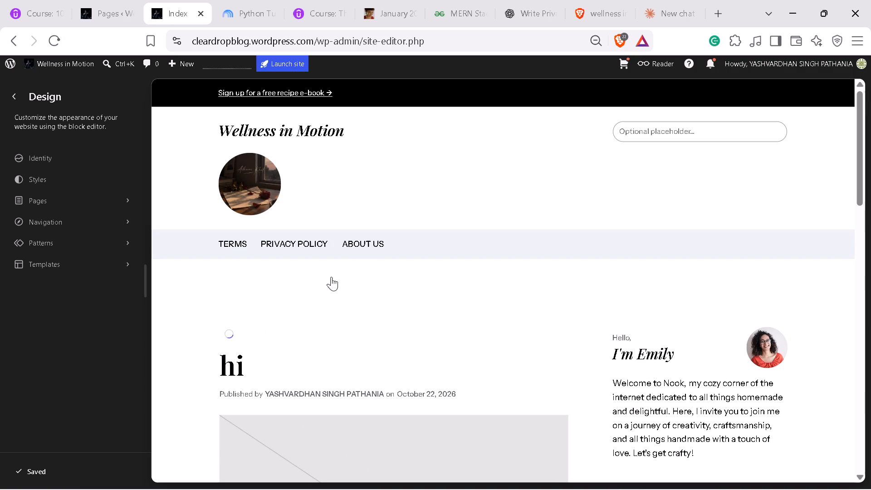
Open the sidebar template part from the General patterns, examine its content, and return to the patterns list.
left_click(64, 247)
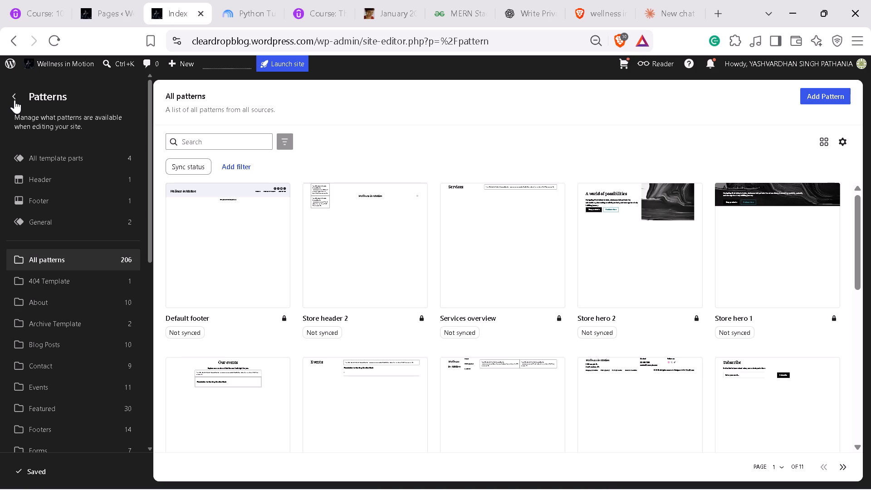
left_click_drag(15, 100, 41, 117)
left_click(76, 223)
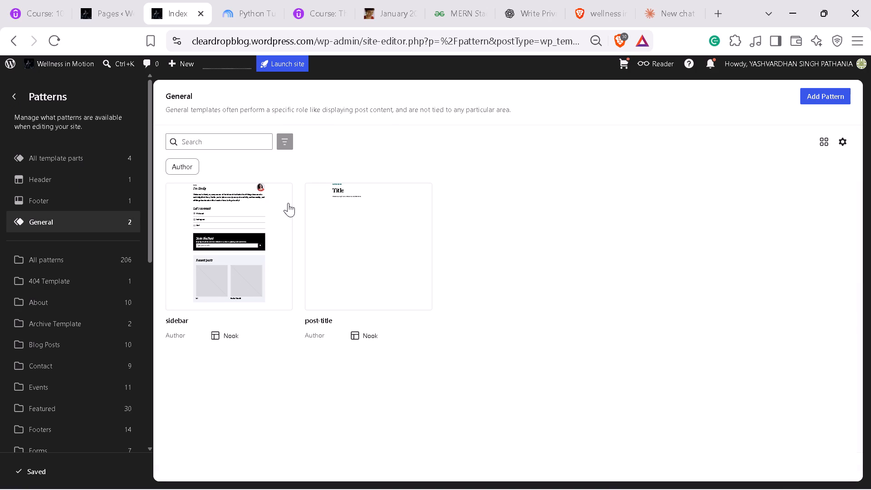
left_click(273, 205)
scroll(474, 322, "down", 2)
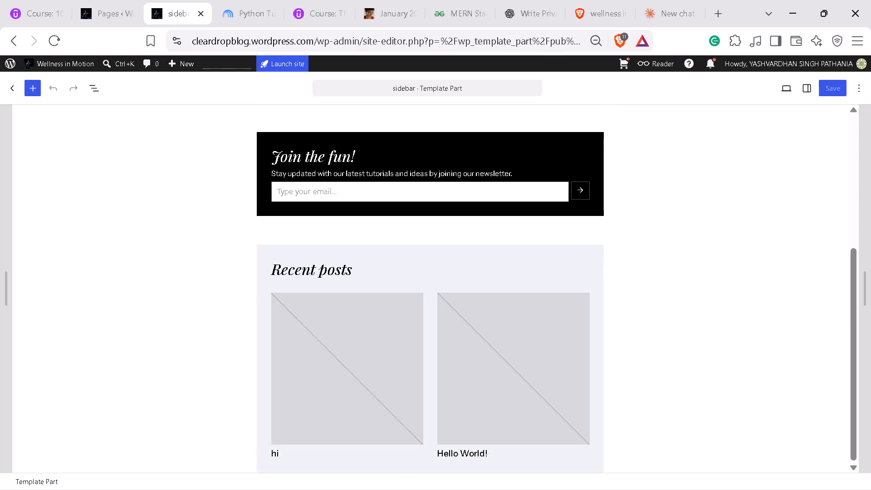
scroll(474, 322, "down", 2)
scroll(475, 322, "up", 5)
left_click(10, 88)
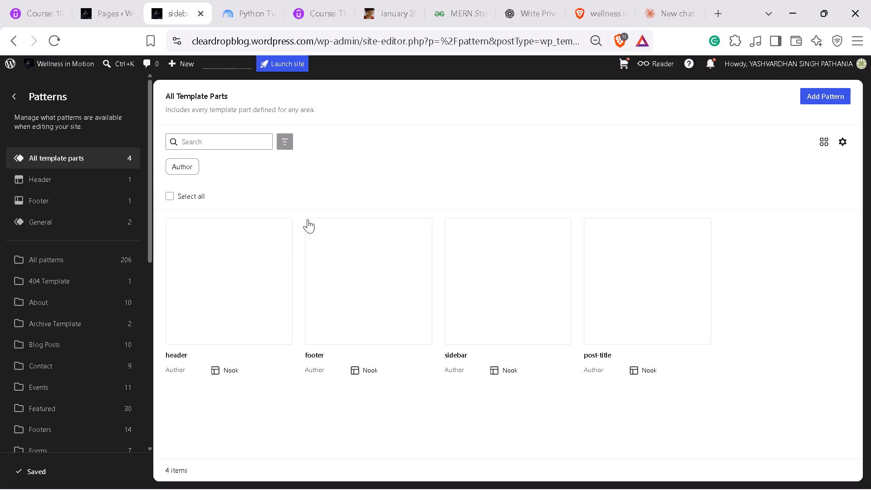
Reopen the General sidebar template part for editing, review its content and editor options, and return to All Template Parts.
left_click(71, 214)
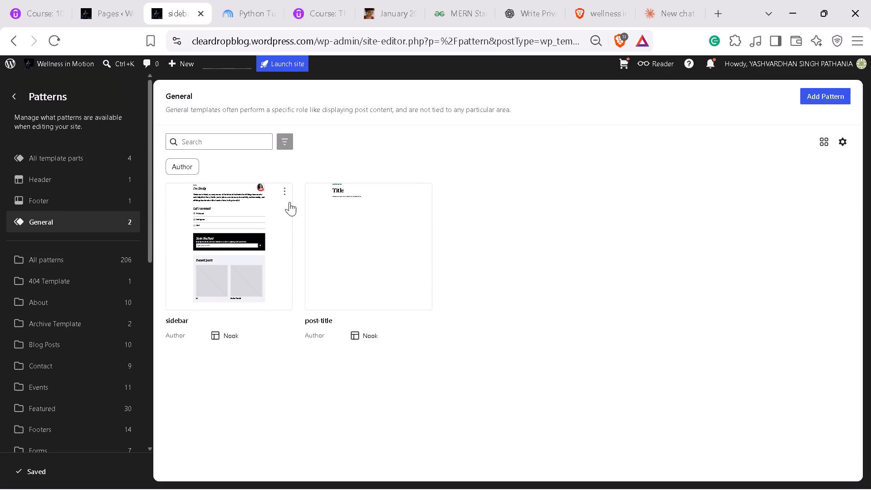
left_click(284, 193)
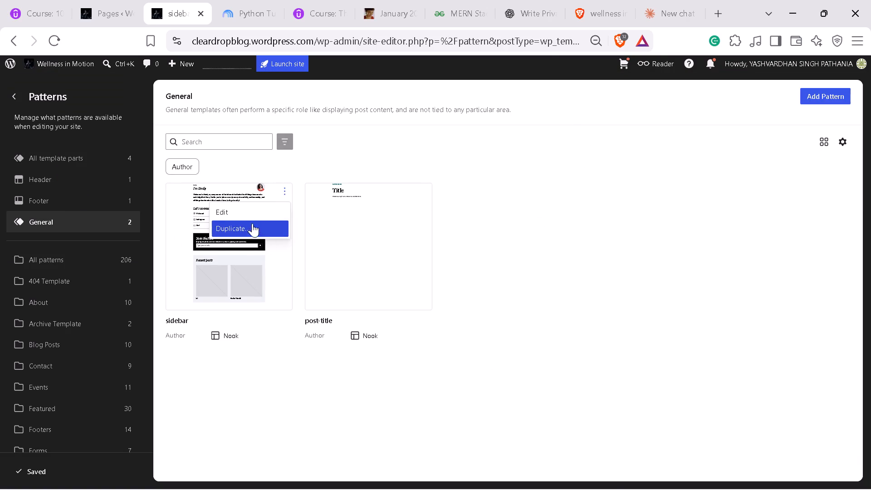
left_click(253, 211)
scroll(575, 304, "down", 6)
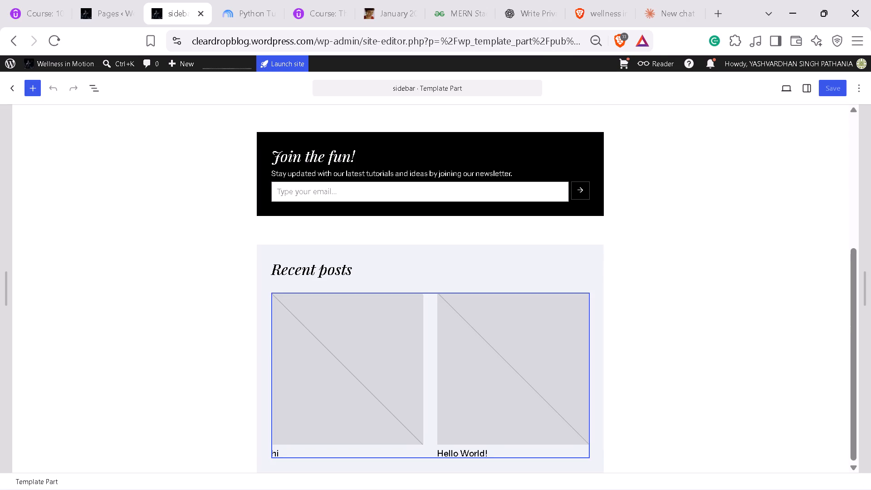
scroll(576, 304, "down", 4)
scroll(628, 303, "up", 8)
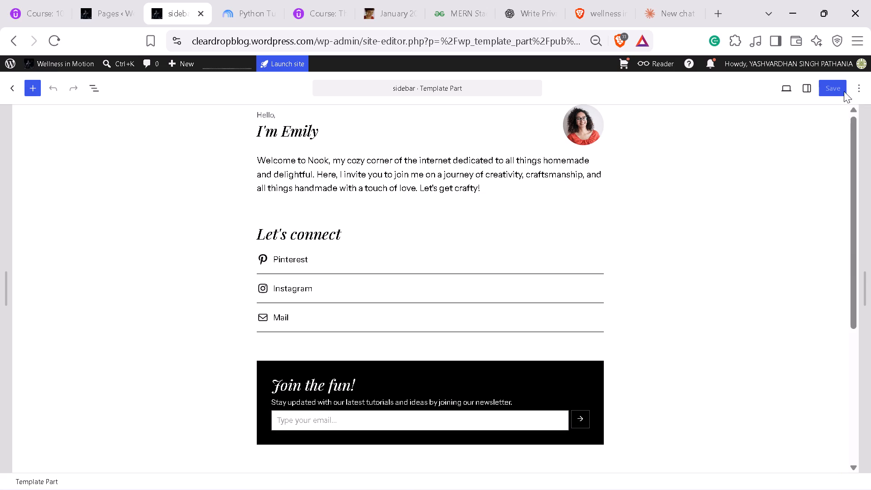
left_click(853, 89)
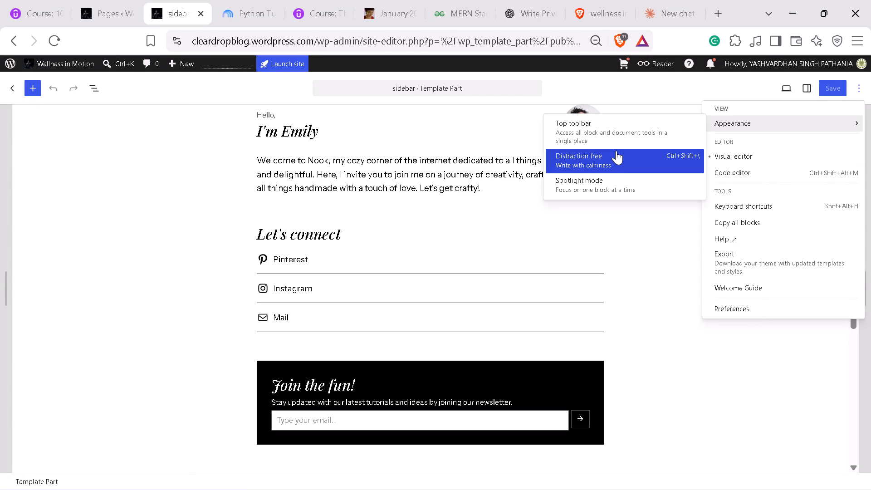
left_click(13, 92)
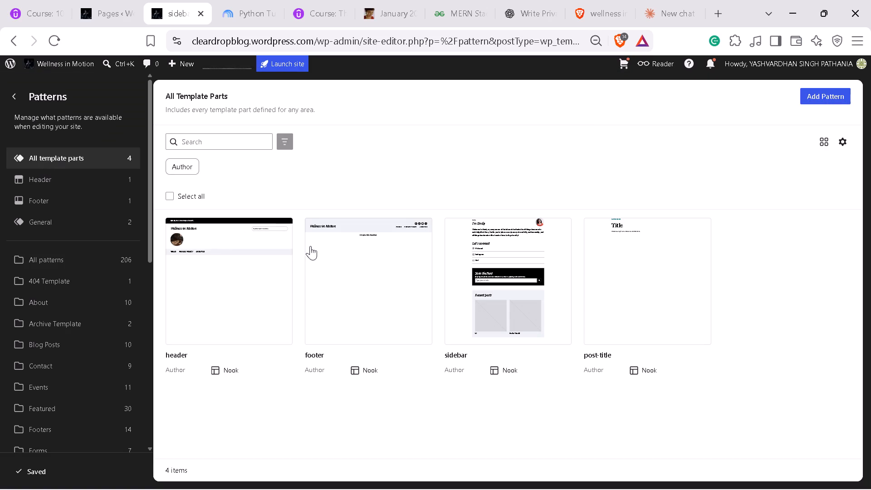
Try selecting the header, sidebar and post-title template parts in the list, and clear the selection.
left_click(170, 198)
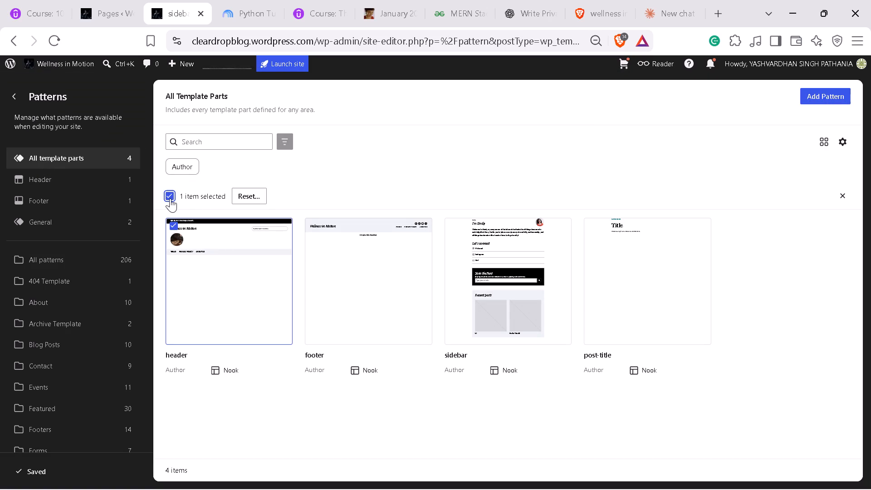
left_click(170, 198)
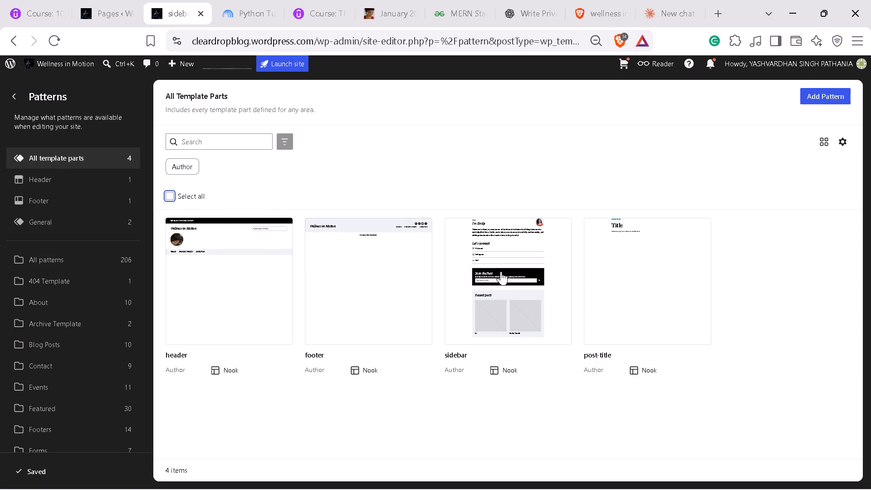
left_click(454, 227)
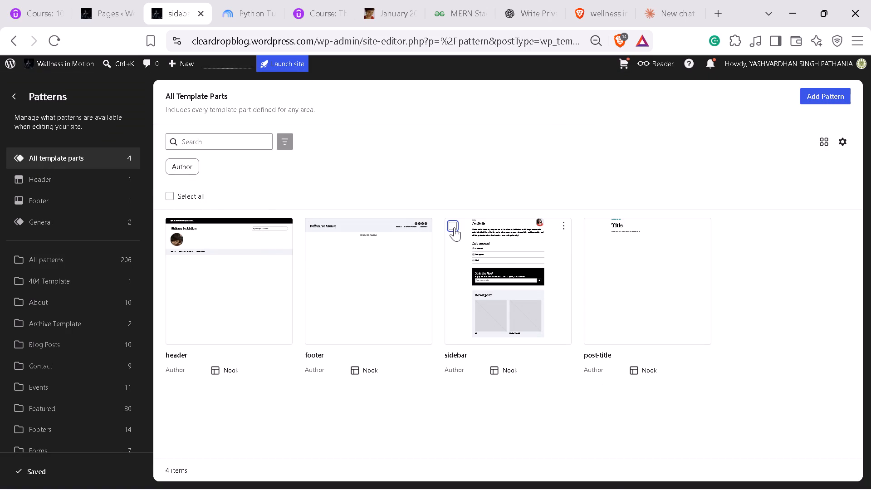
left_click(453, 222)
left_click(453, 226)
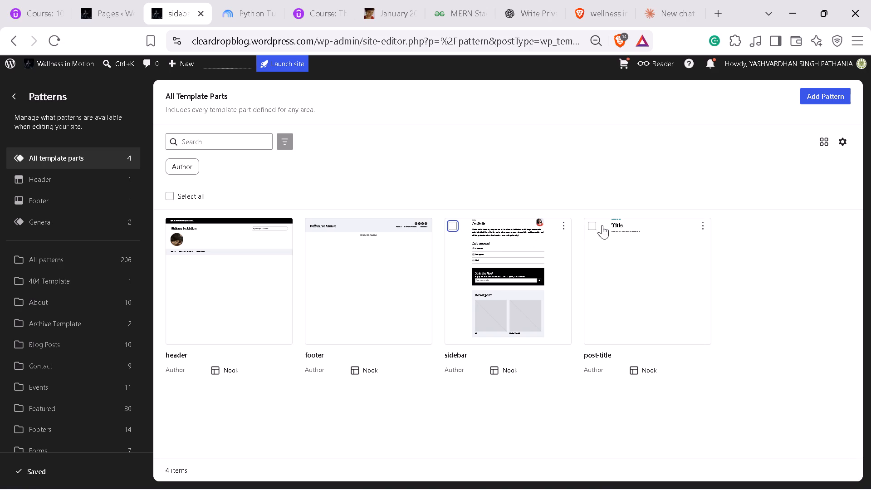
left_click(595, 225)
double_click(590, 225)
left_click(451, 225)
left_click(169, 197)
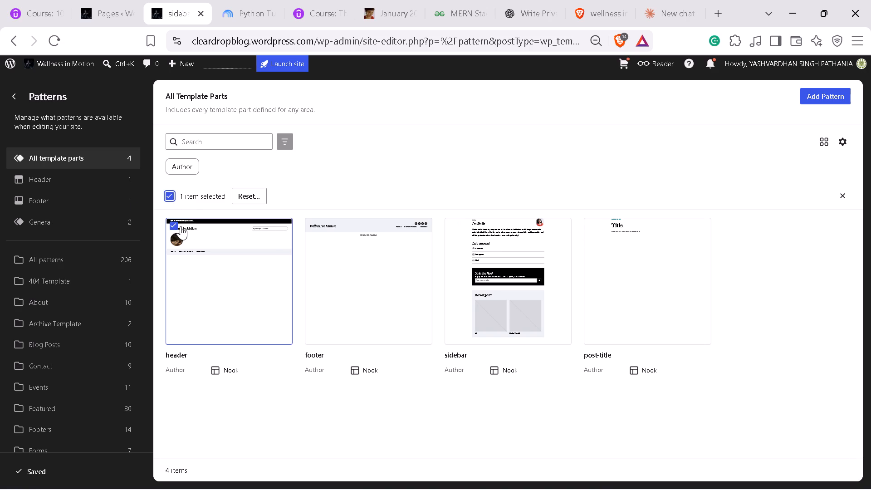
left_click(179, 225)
Open the footer template part to view its content, and return to All Template Parts.
left_click(328, 220)
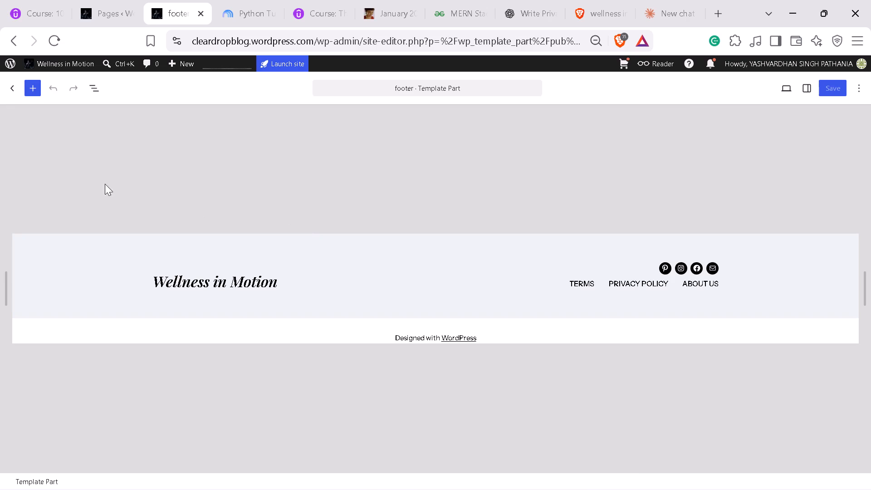
left_click(8, 46)
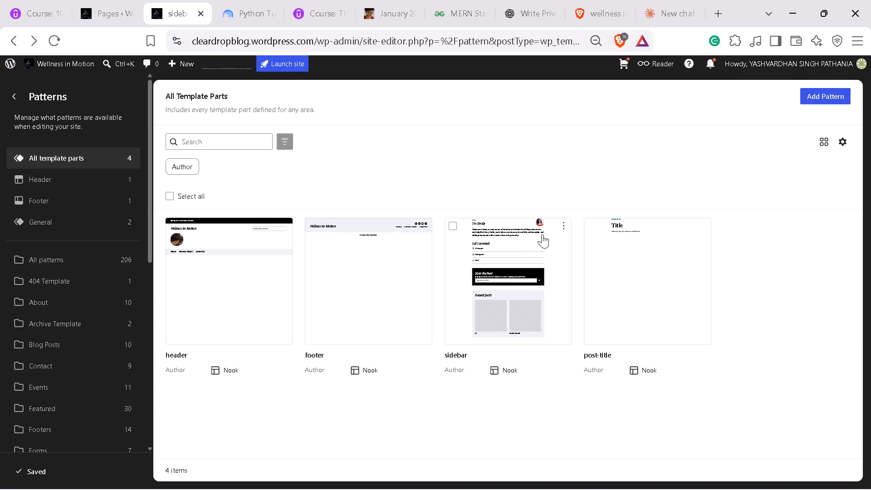
Check the actions available for the sidebar template part and the list's Appearance options, and try resetting the view.
right_click(542, 234)
left_click(580, 186)
left_click(565, 226)
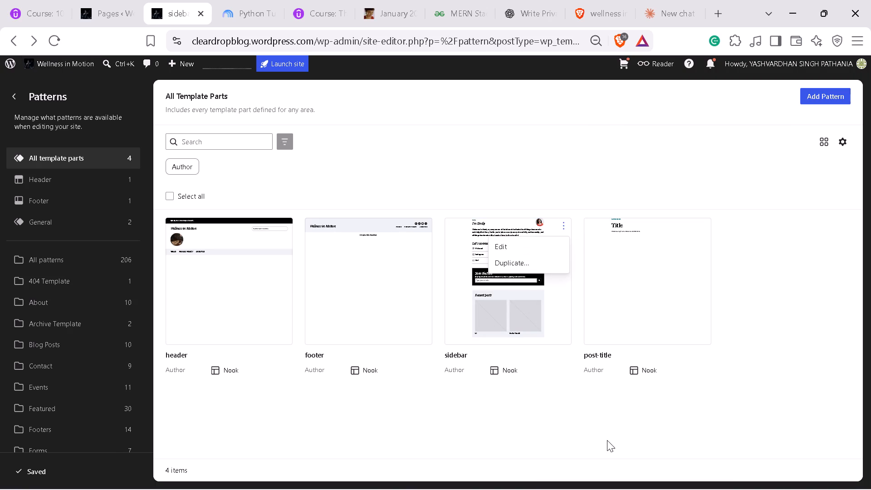
left_click(841, 141)
left_click(841, 141)
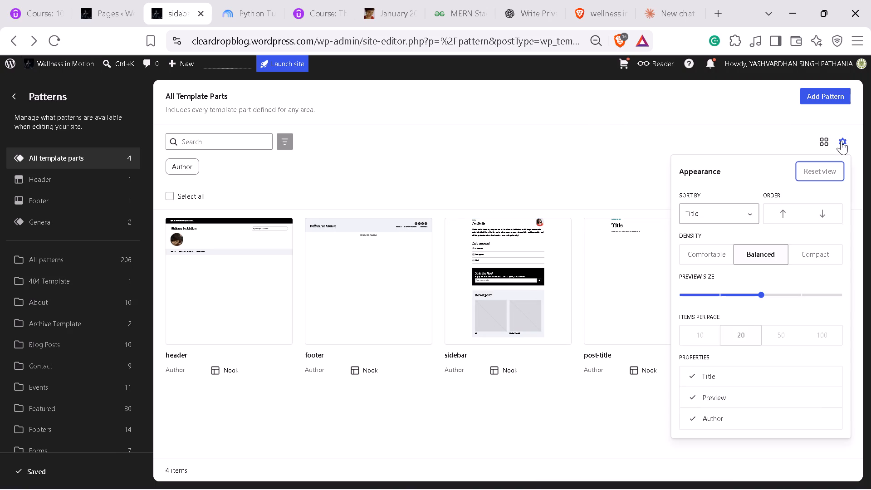
left_click(810, 174)
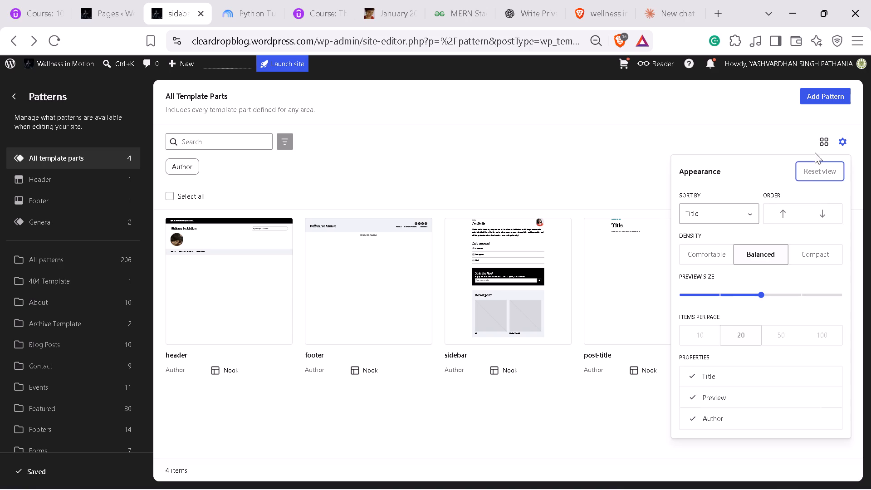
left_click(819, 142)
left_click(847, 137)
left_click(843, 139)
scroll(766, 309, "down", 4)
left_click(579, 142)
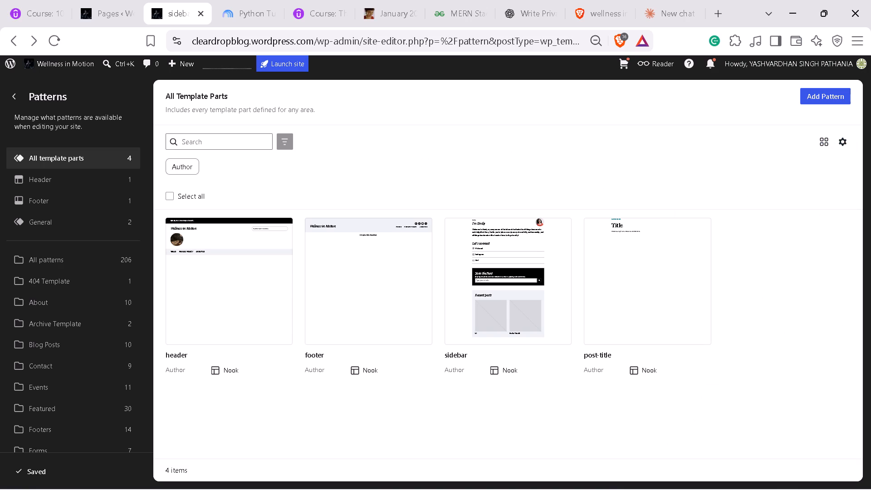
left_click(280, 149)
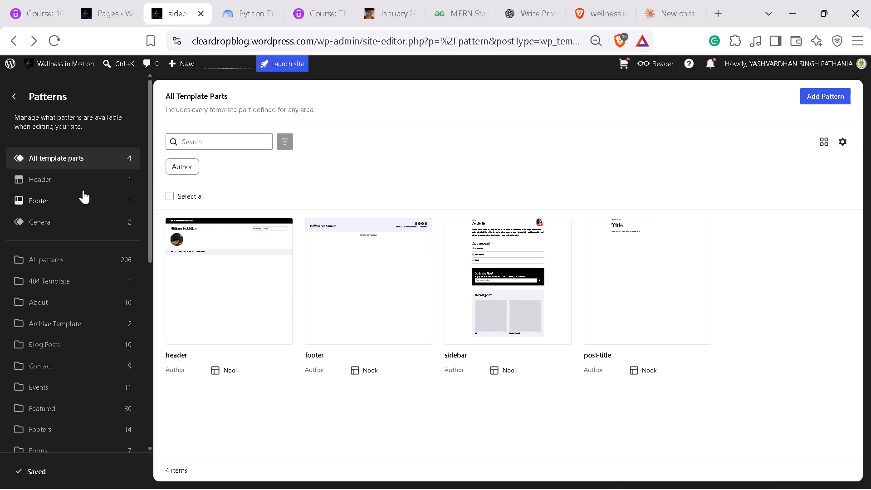
Open the sidebar template part from General for editing, review its Template Part and Block settings, and return to the General list.
left_click(81, 222)
left_click(285, 192)
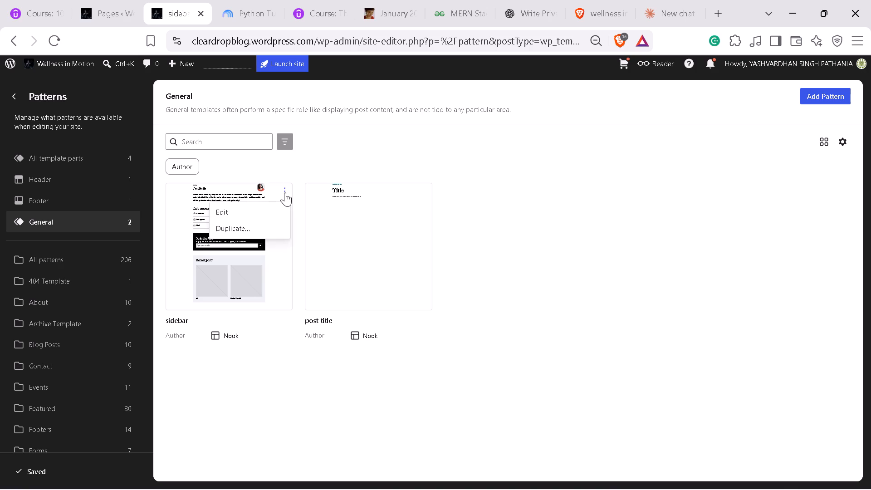
left_click(259, 207)
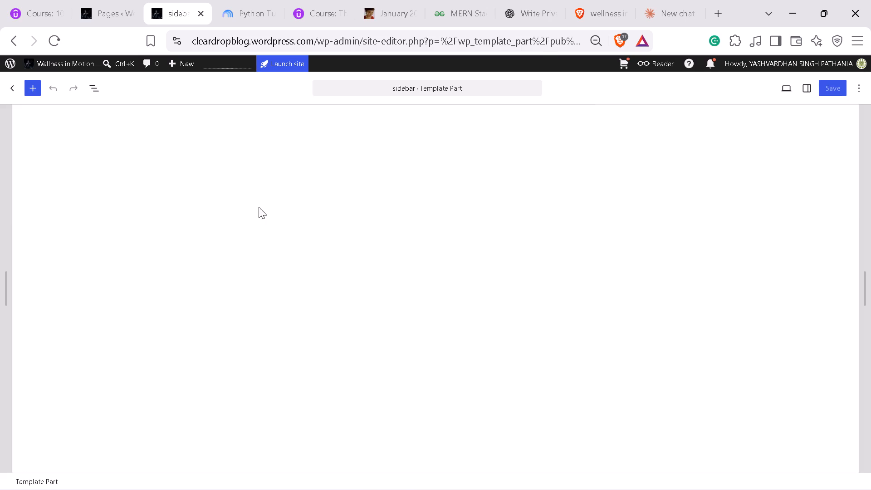
scroll(544, 168, "up", 3)
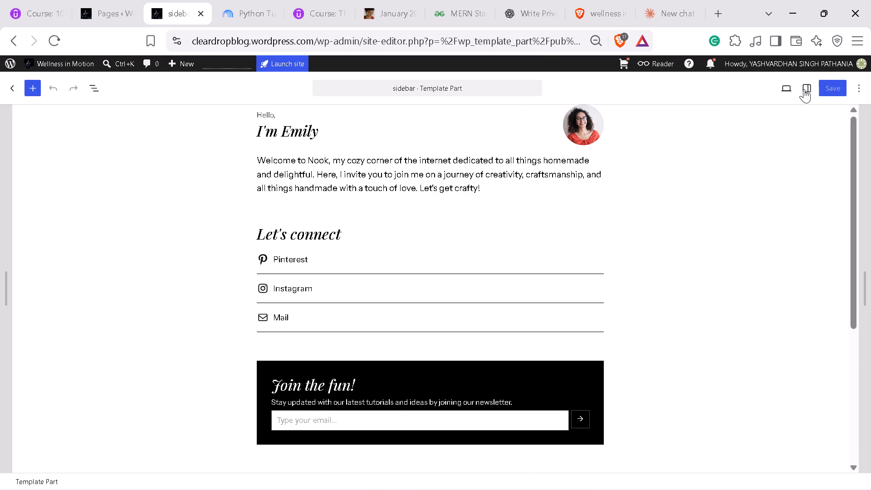
left_click(804, 89)
left_click(787, 145)
left_click(861, 140)
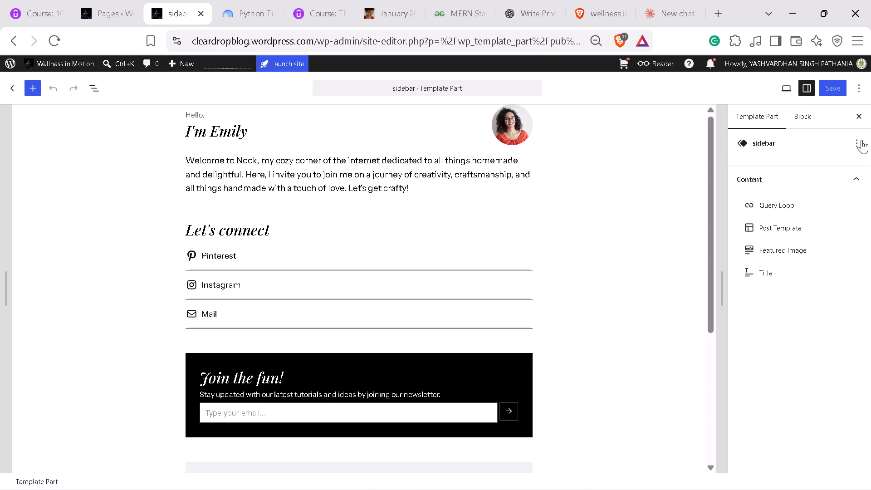
left_click(749, 143)
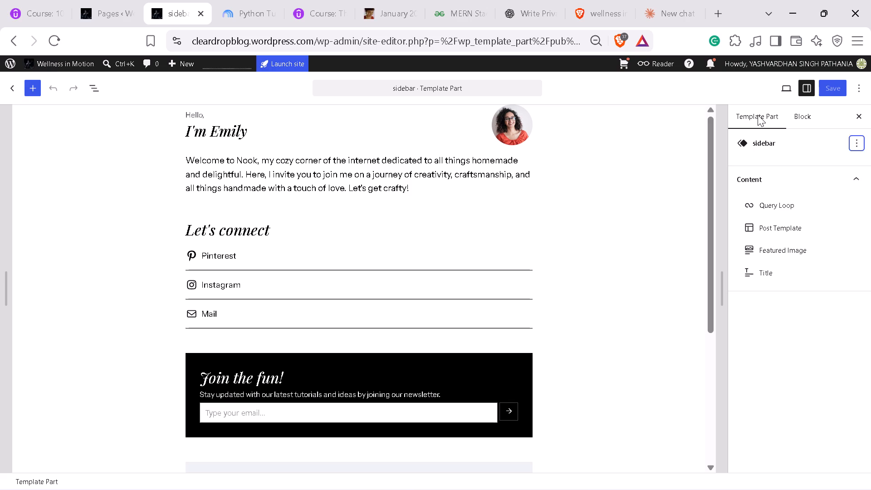
left_click(758, 115)
left_click(792, 109)
left_click(853, 114)
scroll(558, 196, "up", 4)
left_click(5, 38)
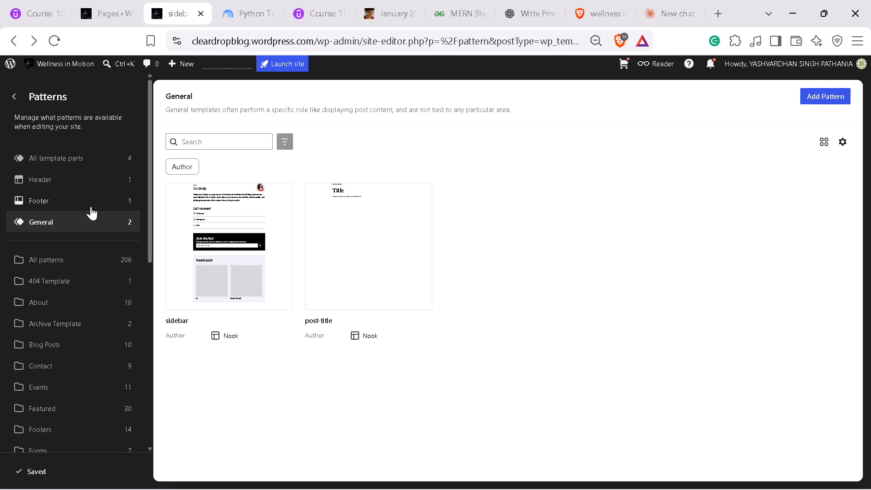
Look through the list of pattern categories down to Testimonials.
left_click_drag(87, 222, 86, 183)
scroll(81, 315, "down", 1)
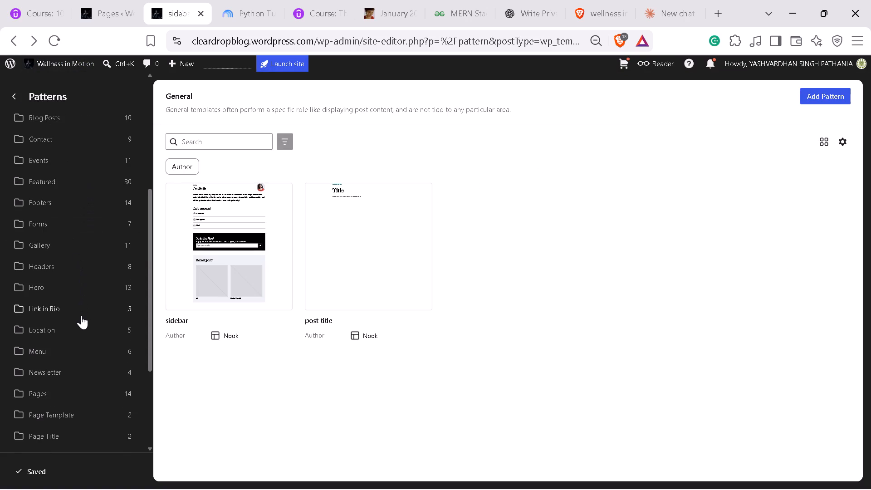
scroll(81, 315, "down", 1)
scroll(71, 381, "down", 3)
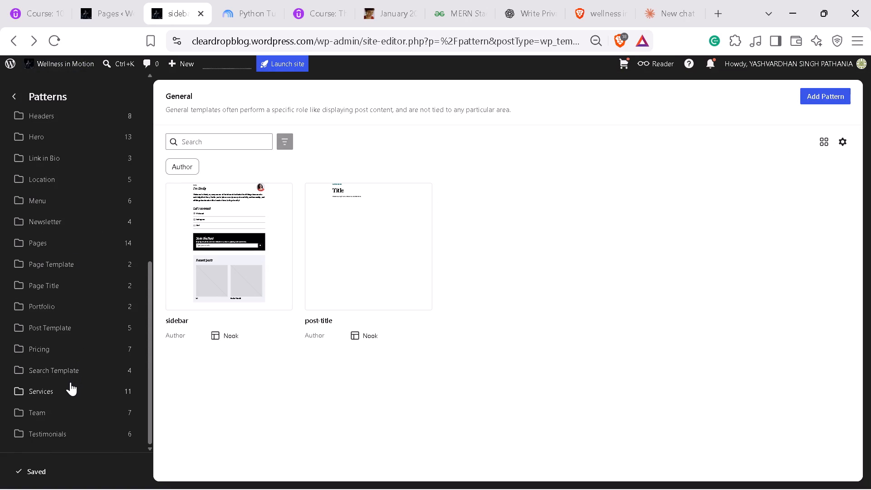
scroll(70, 382, "down", 2)
scroll(70, 382, "up", 10)
Reopen the General sidebar template part to view its content.
left_click(210, 207)
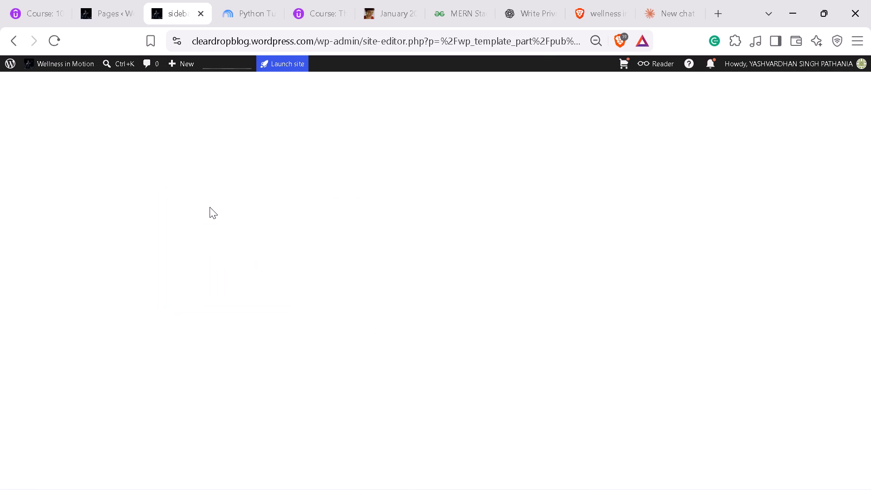
left_click(0, 41)
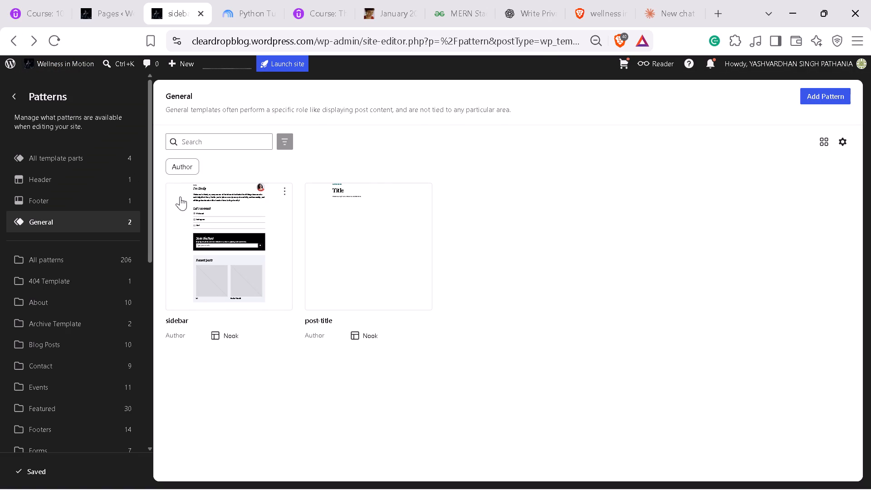
left_click_drag(173, 189, 192, 248)
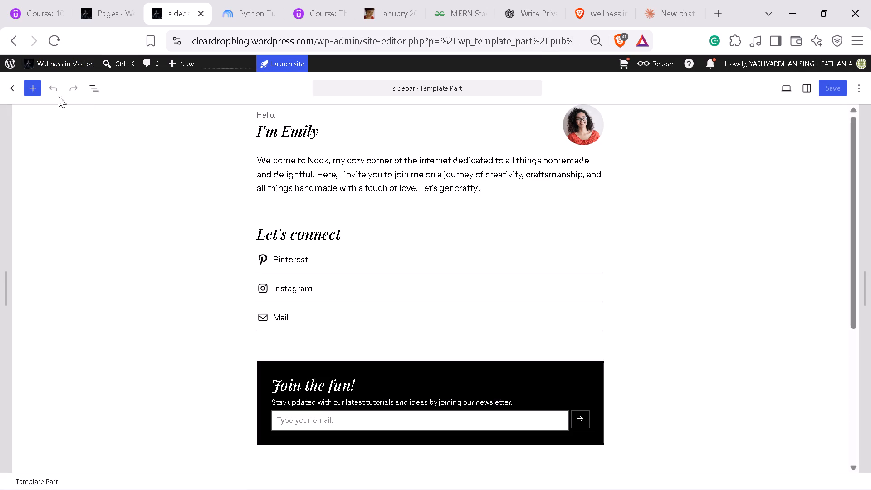
View the live Wellness in Motion home page and open it in the site editor.
left_click(67, 59)
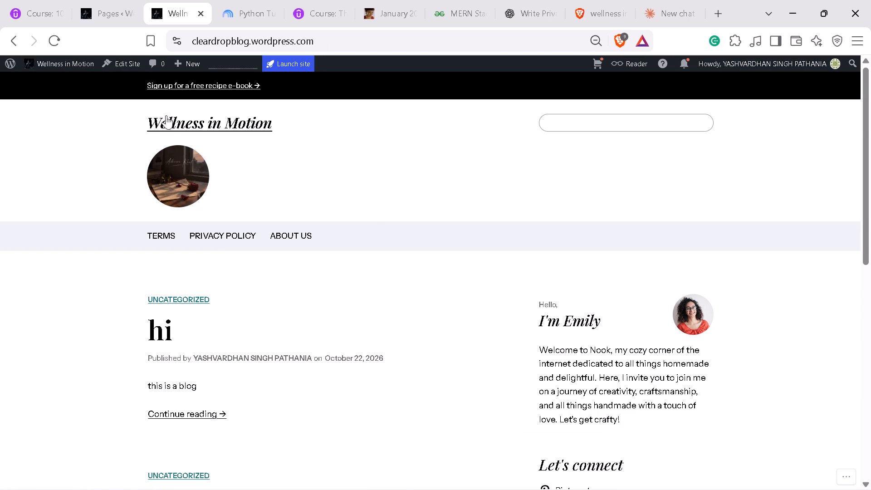
left_click(108, 59)
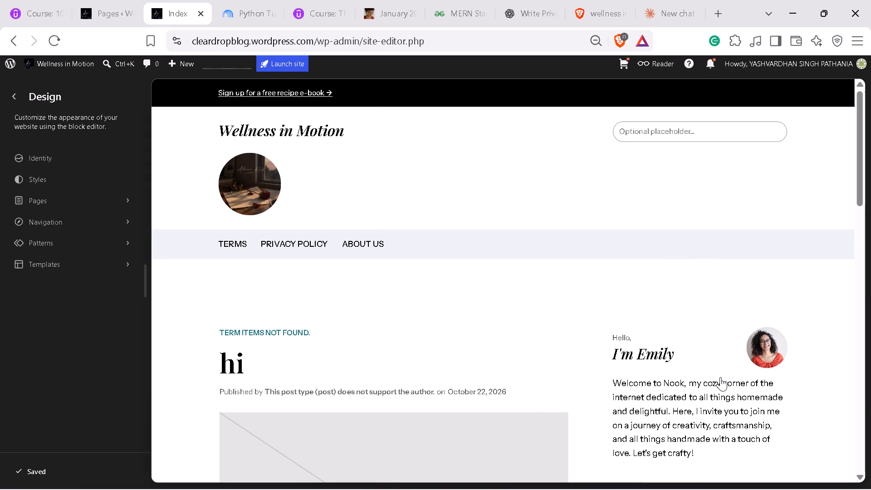
Select the sidebar template part in the Index template, check its options and original, and return to the template.
left_click(720, 377)
left_click(624, 376)
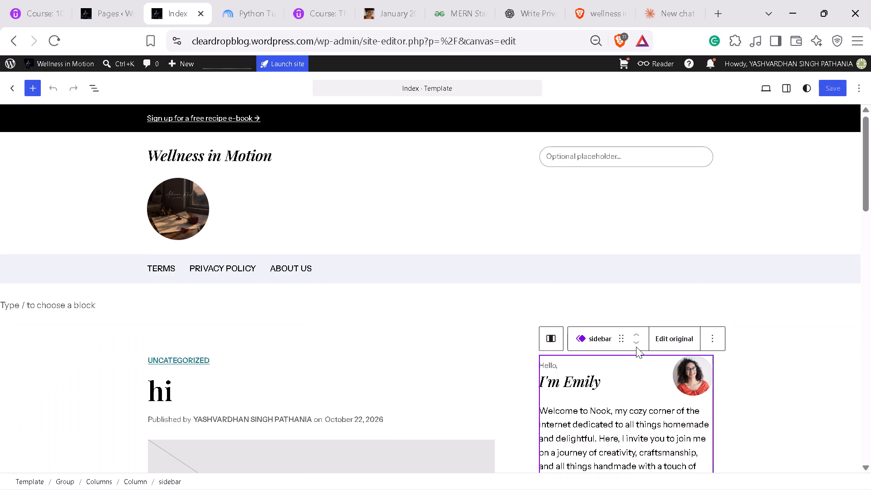
left_click(713, 338)
left_click(680, 338)
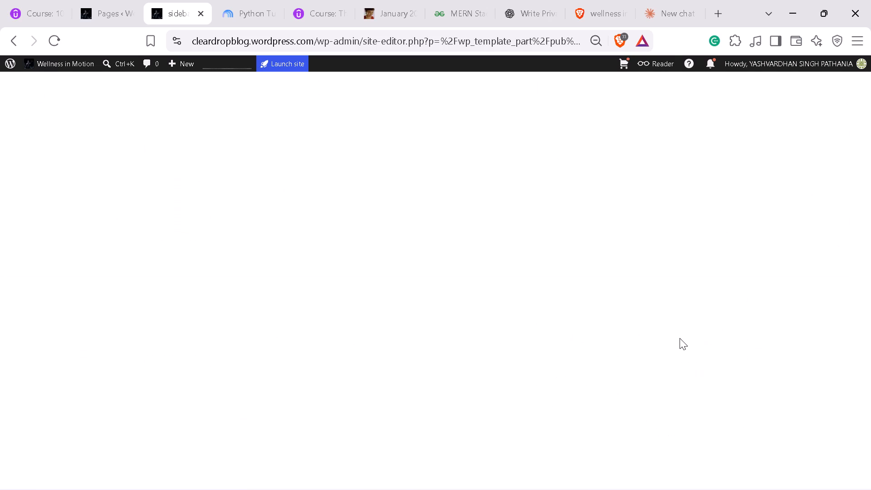
left_click(10, 40)
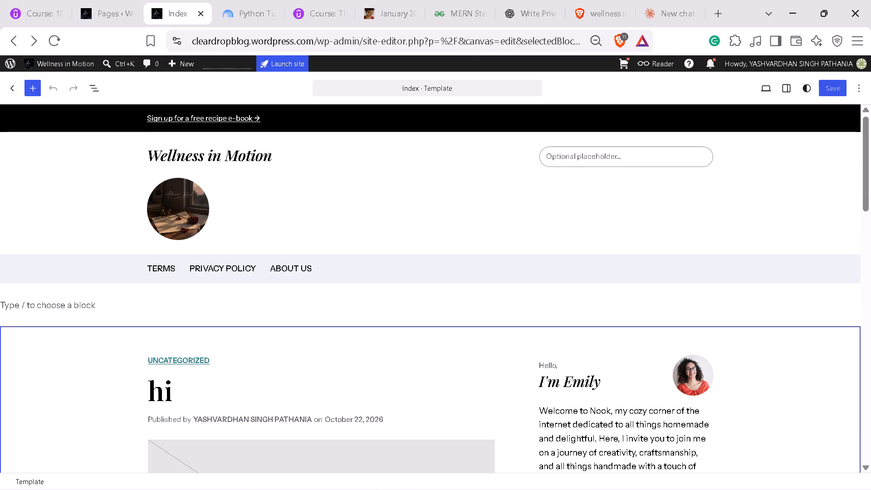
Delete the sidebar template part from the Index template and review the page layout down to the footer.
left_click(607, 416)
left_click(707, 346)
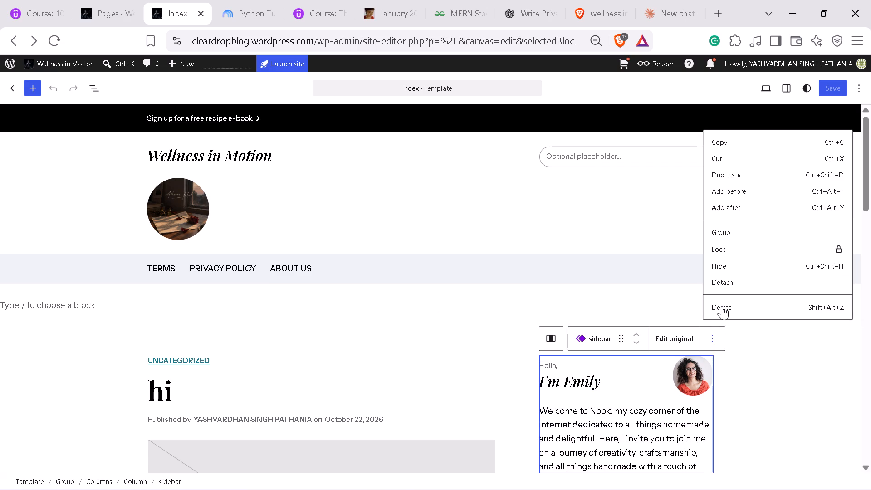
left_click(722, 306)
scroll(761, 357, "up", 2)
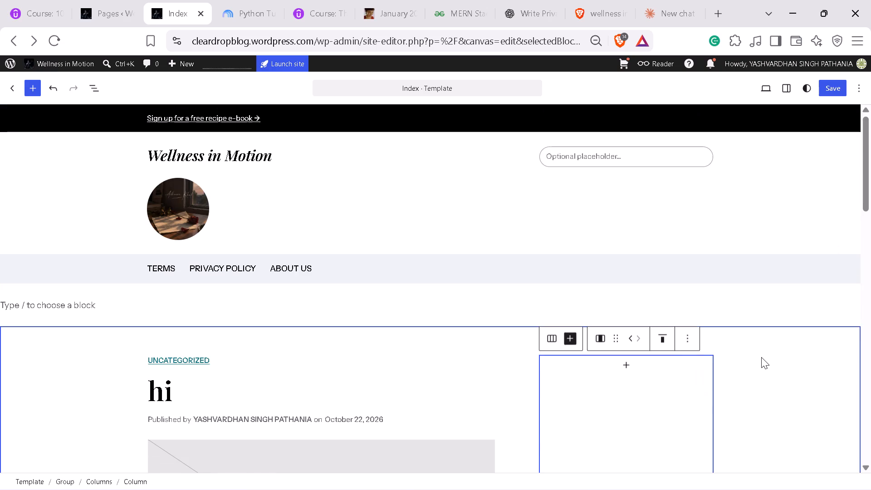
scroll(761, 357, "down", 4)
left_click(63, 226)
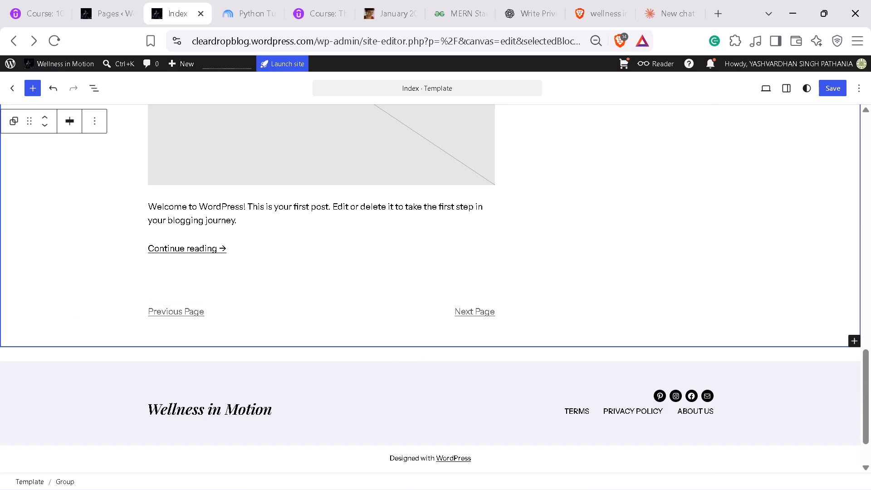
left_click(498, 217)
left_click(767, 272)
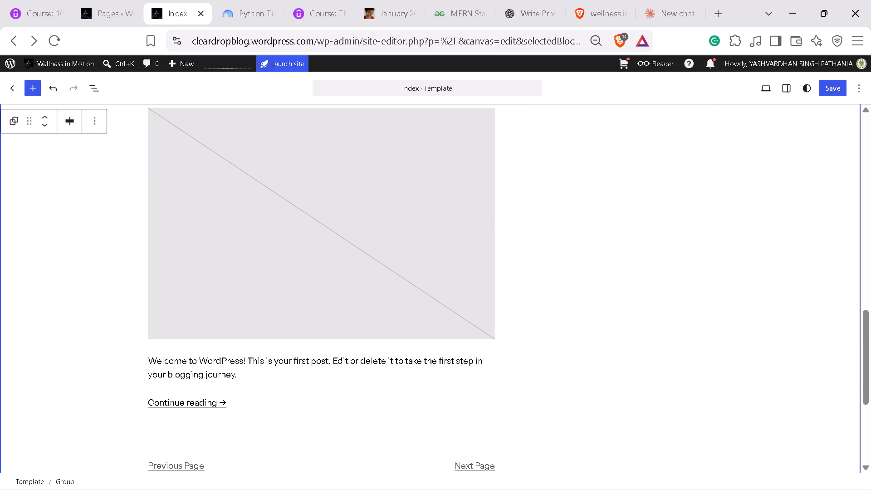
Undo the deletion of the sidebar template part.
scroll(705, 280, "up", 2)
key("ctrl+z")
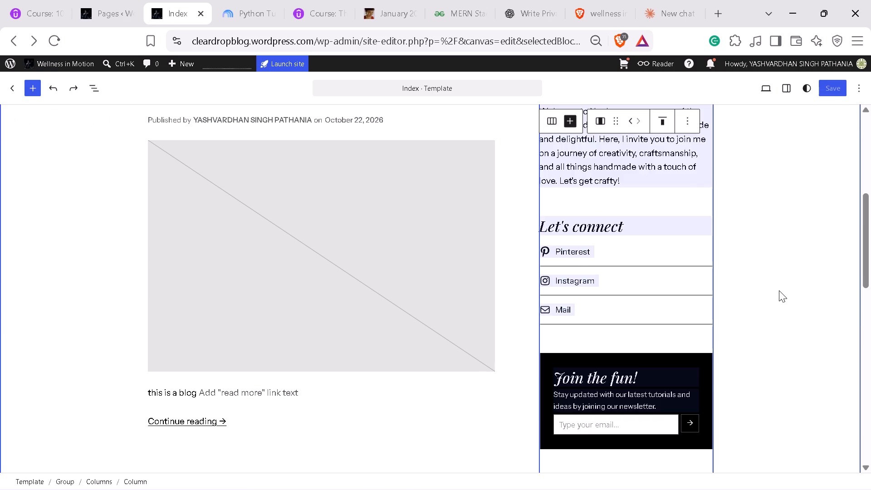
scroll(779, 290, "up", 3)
Inspect the content group and the header's navigation area in the Index template.
left_click(443, 224)
left_click(842, 363)
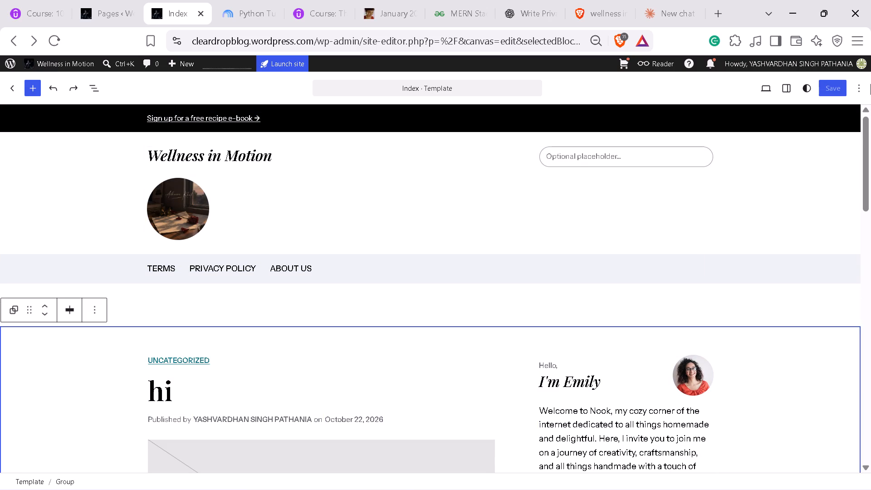
left_click(225, 283)
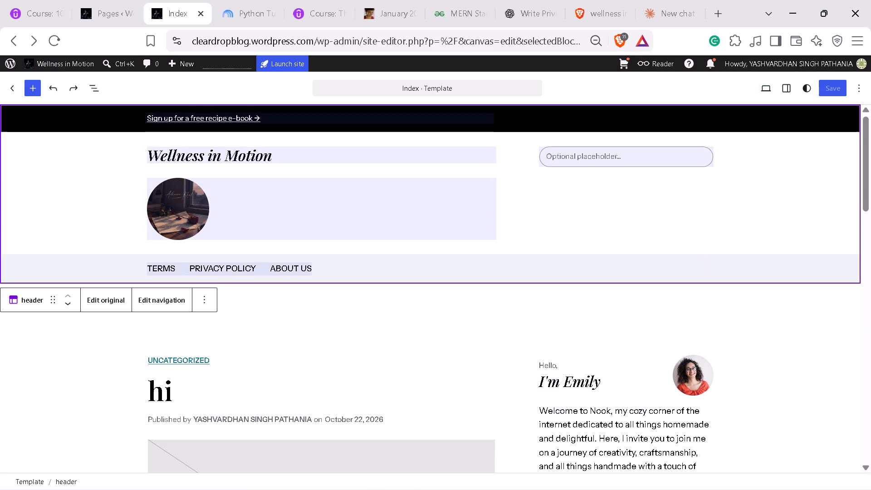
double_click(235, 269)
left_click(290, 333)
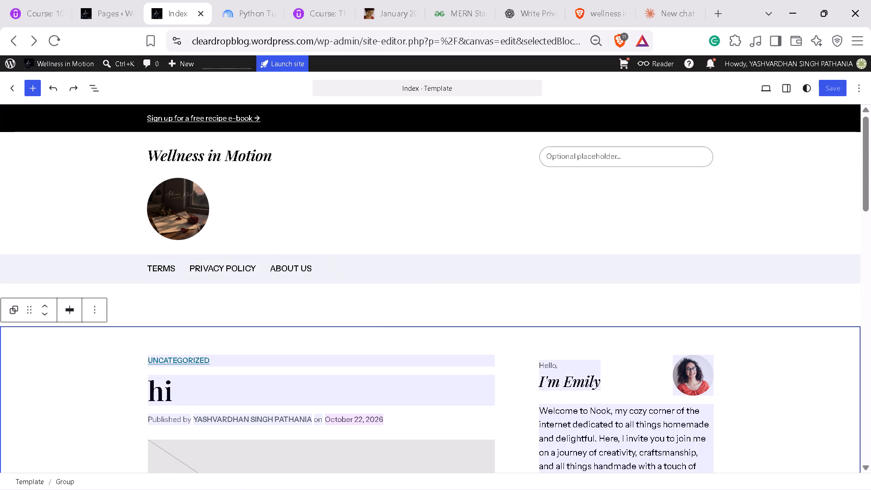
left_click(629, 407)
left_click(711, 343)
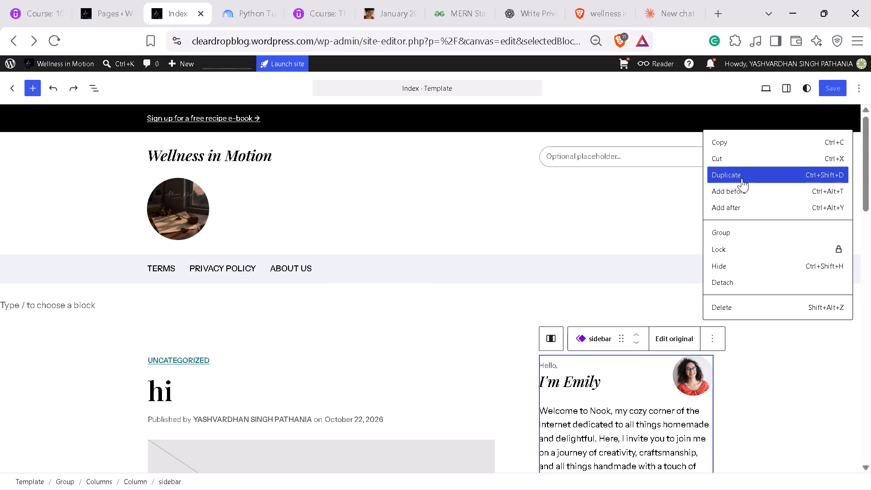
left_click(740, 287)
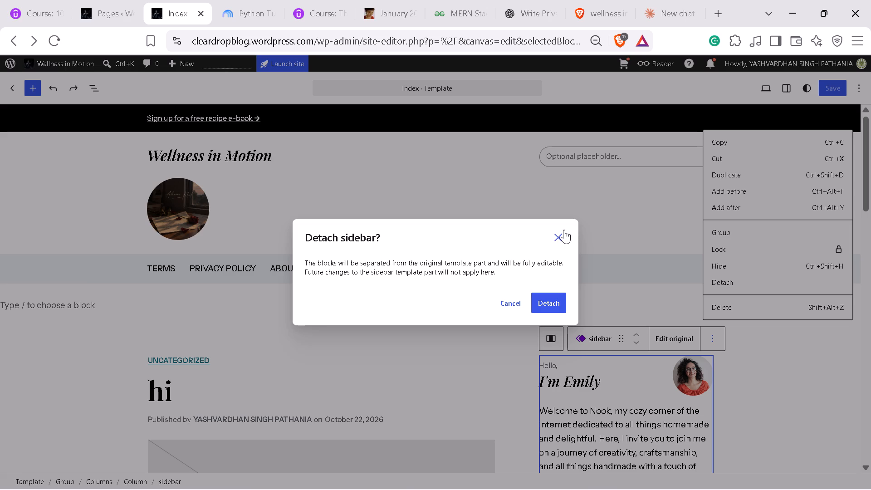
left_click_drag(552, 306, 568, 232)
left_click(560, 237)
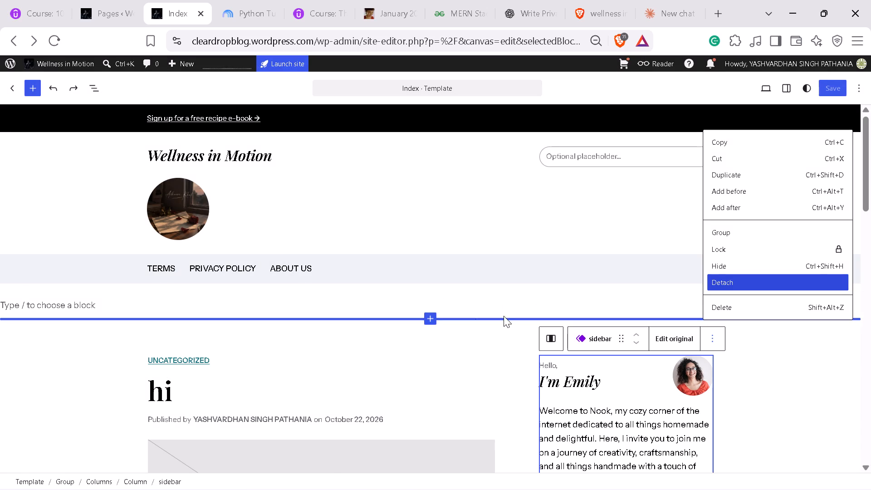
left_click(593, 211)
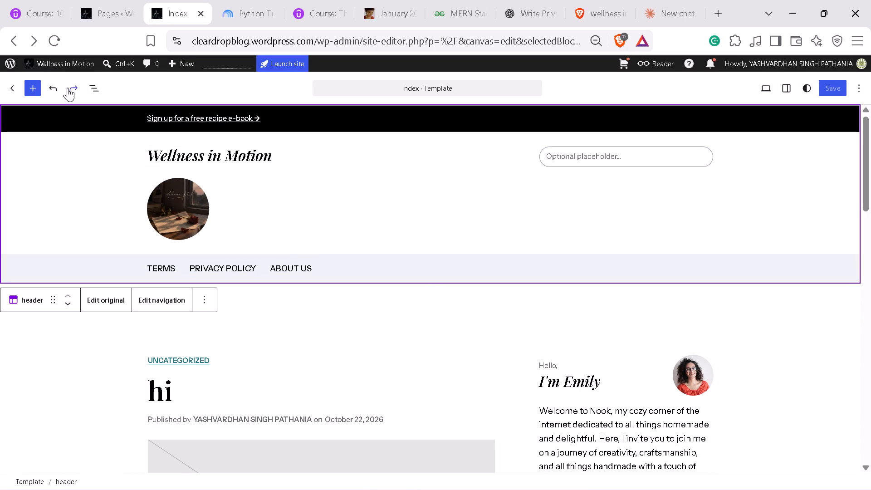
Check the Privacy Policy and Terms links in the live site's header menu, and reopen the site editor.
left_click(70, 59)
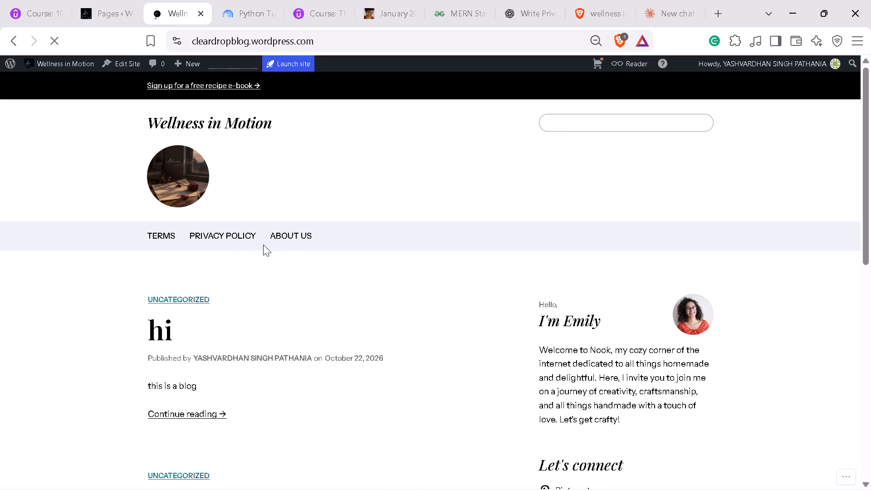
left_click(215, 230)
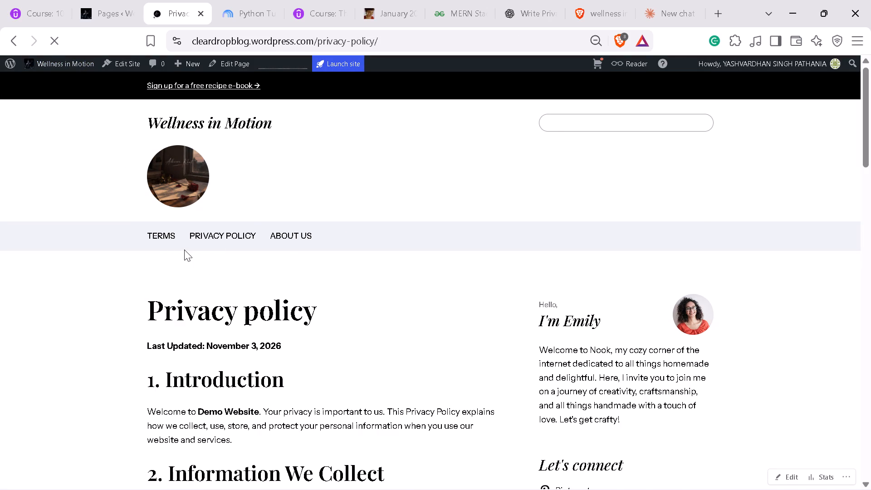
left_click(165, 237)
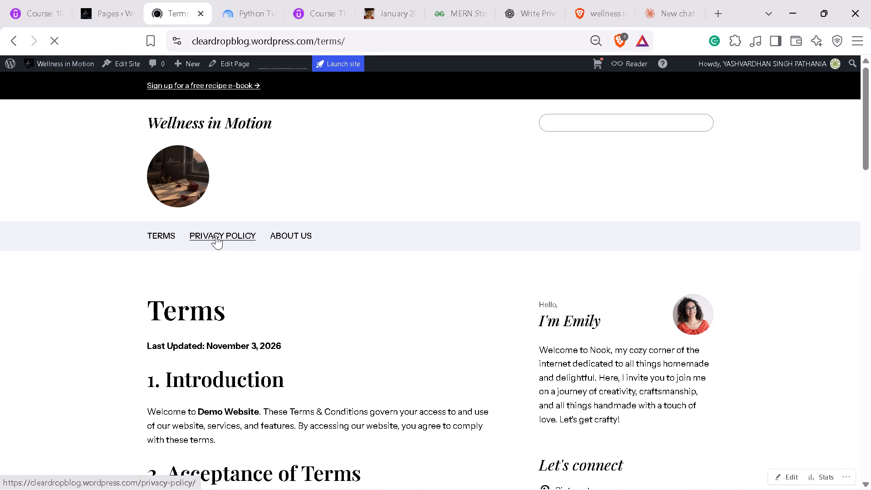
left_click(127, 69)
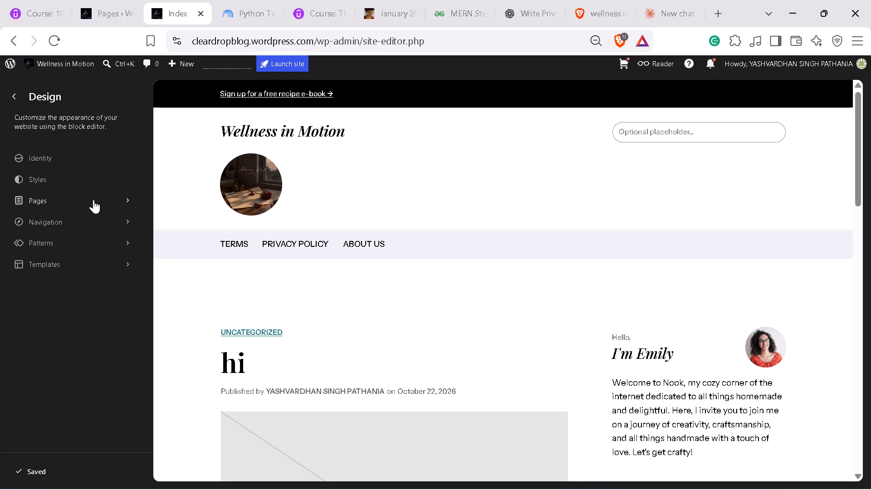
Open the sidebar template part from the General group of the site's patterns for editing.
left_click(80, 252)
left_click(78, 224)
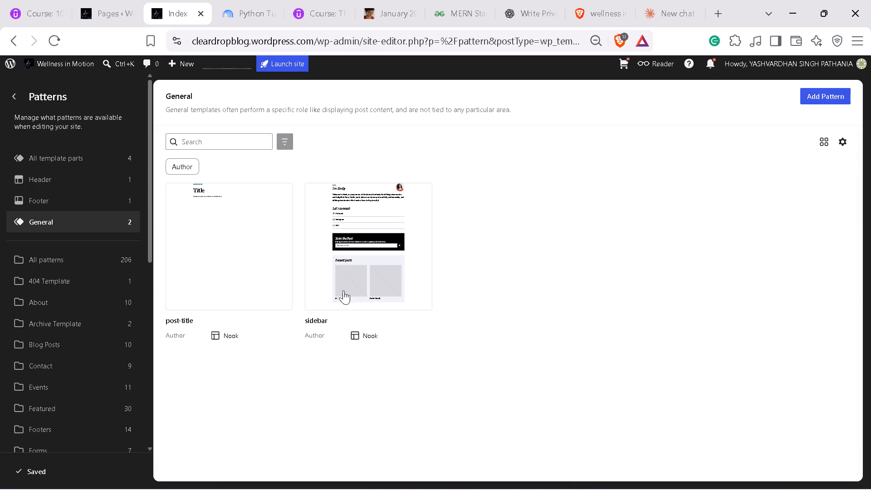
left_click_drag(357, 291, 530, 300)
right_click(369, 262)
left_click(722, 245)
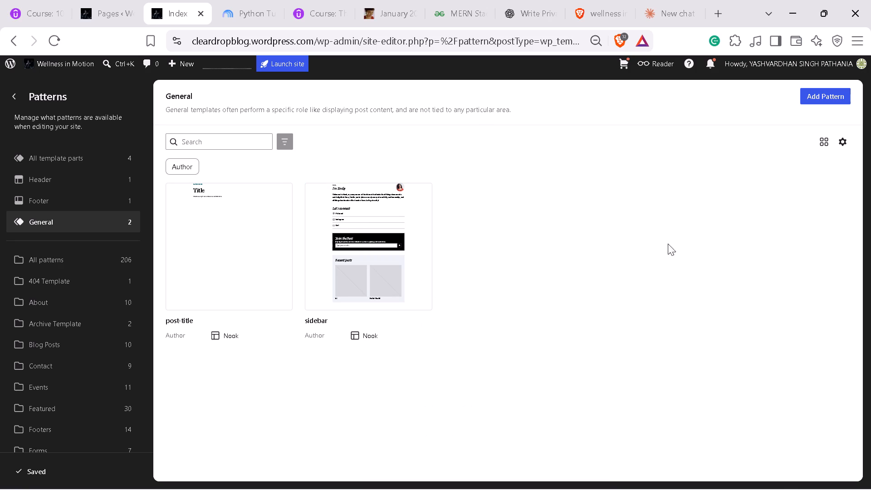
left_click_drag(439, 191, 519, 190)
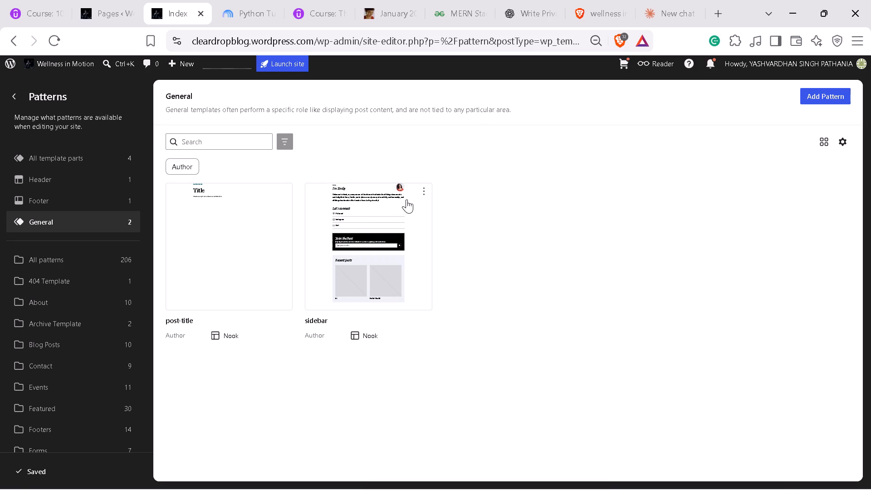
left_click(421, 191)
left_click(398, 206)
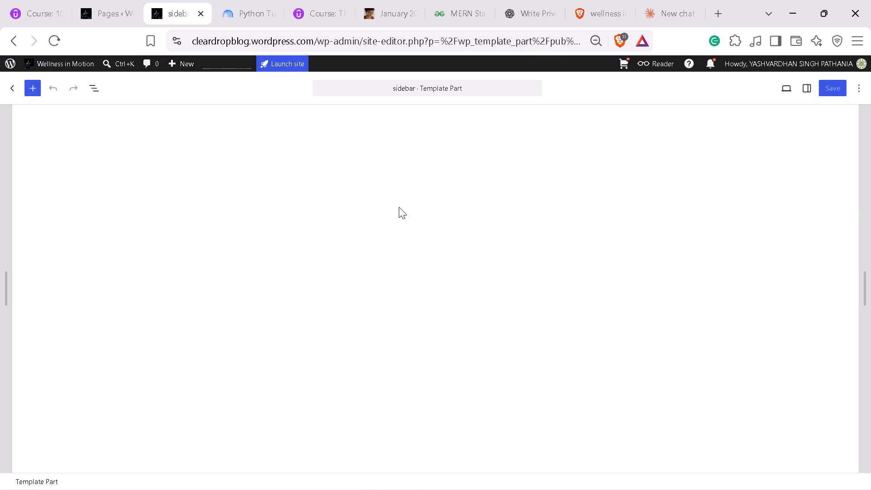
scroll(688, 254, "up", 4)
Open the editor's online help guide from the sidebar template part and close it again.
left_click(862, 94)
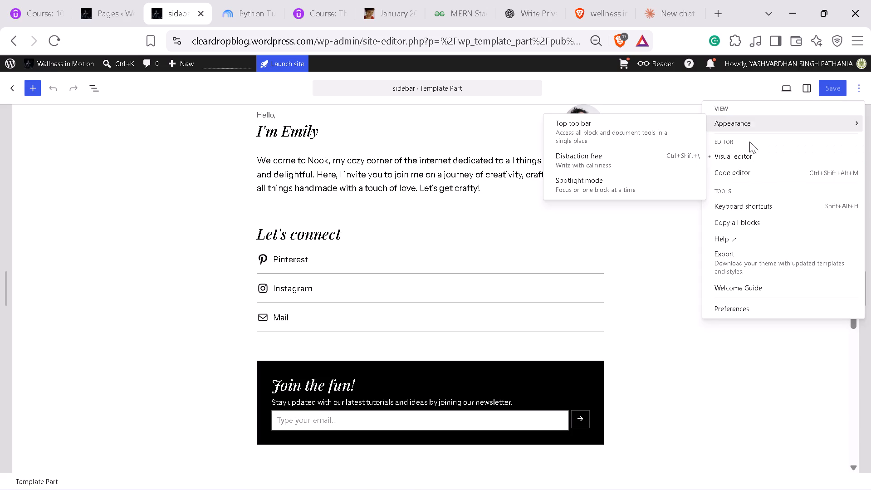
left_click(744, 244)
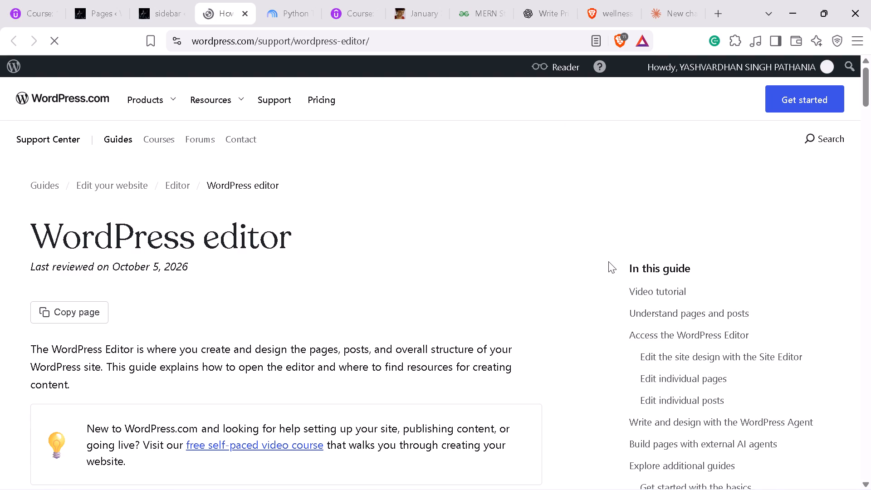
left_click(241, 11)
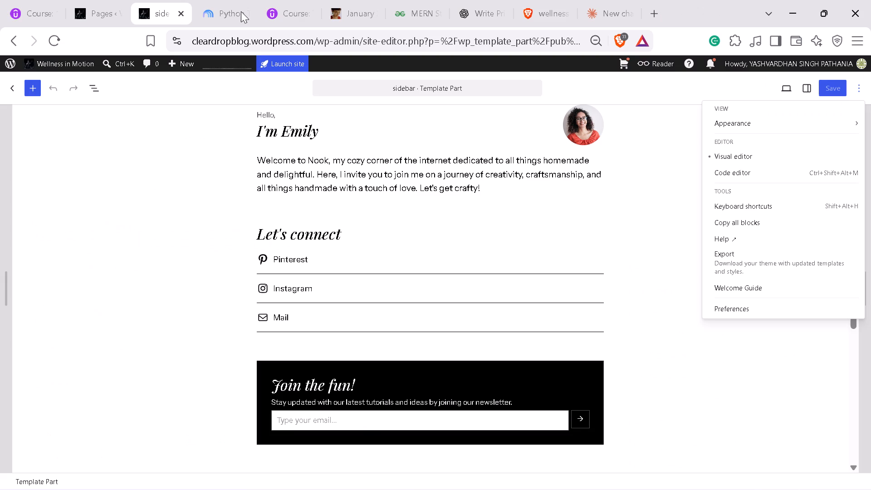
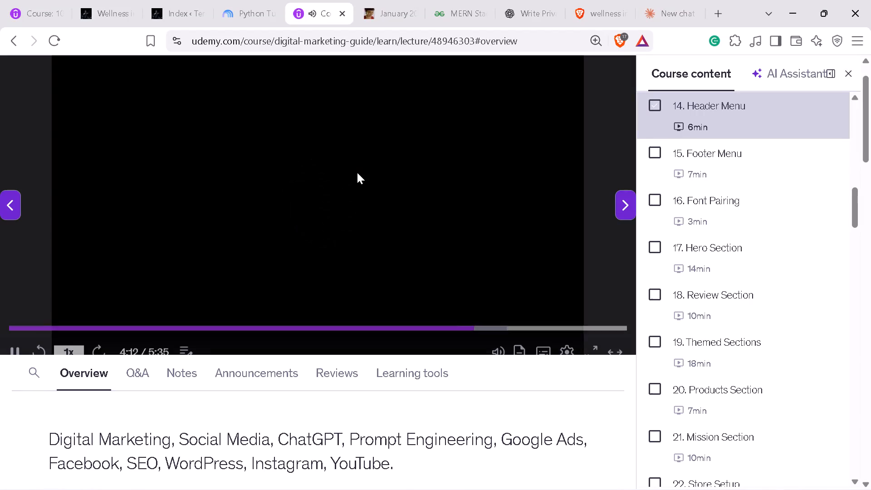
Rewind the Header Menu lecture to about 4:03 and pause it.
key("Left")
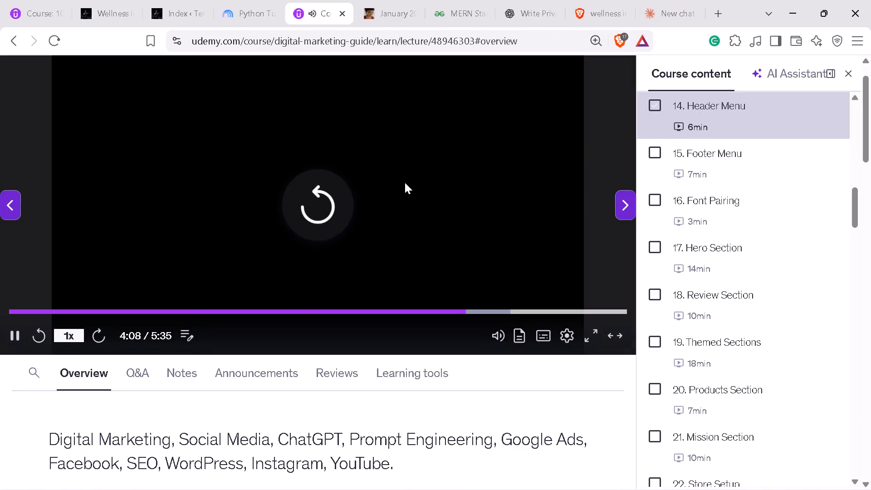
key("Left")
left_click(406, 182)
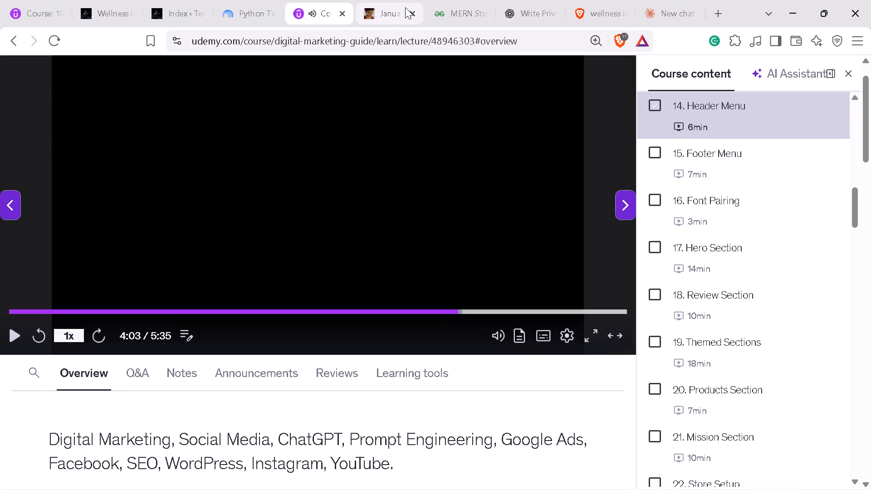
Switch to the WordPress site editor and examine the layout dimensions in Styles and the Patterns section, returning to the Design overview.
left_click(148, 0)
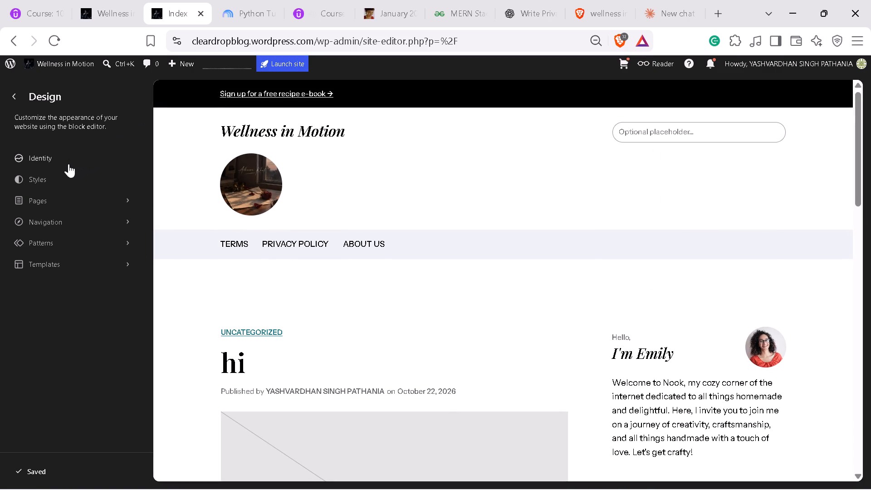
left_click(50, 186)
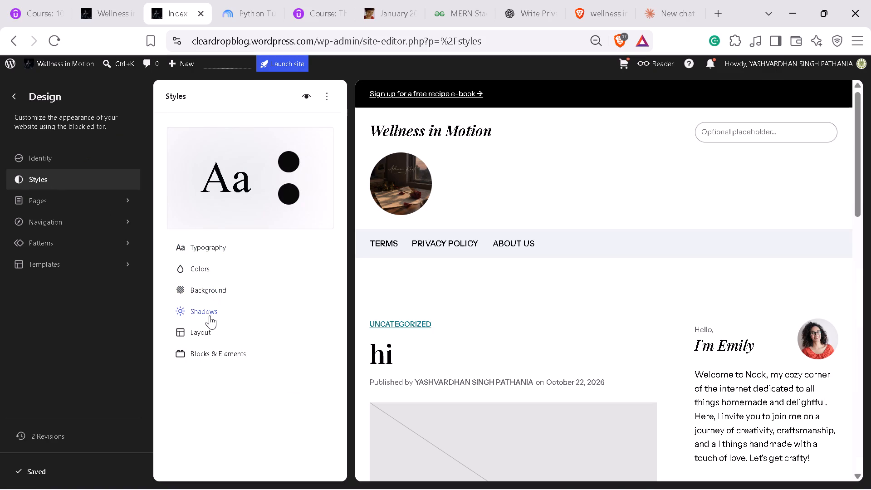
left_click(208, 328)
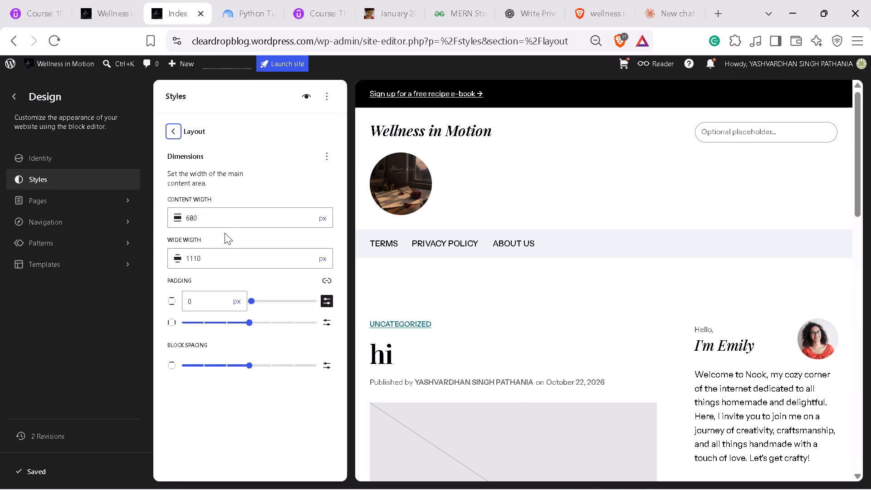
left_click(185, 157)
left_click(330, 283)
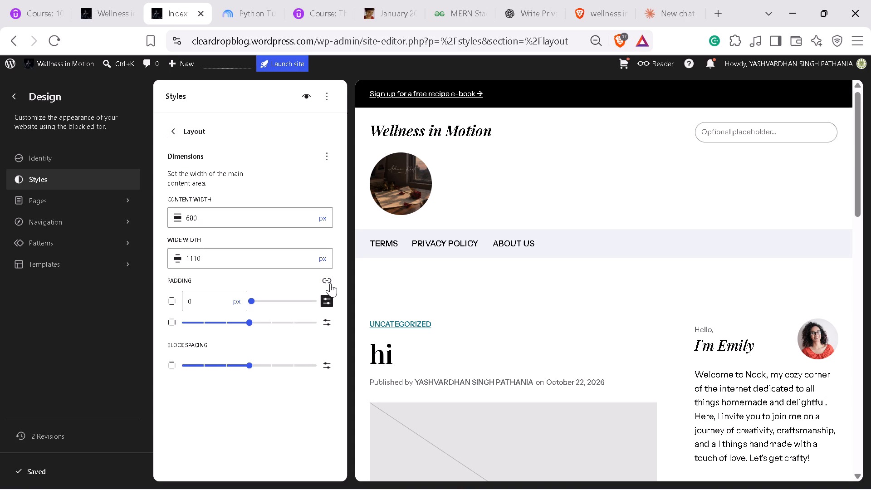
left_click(330, 283)
left_click(67, 251)
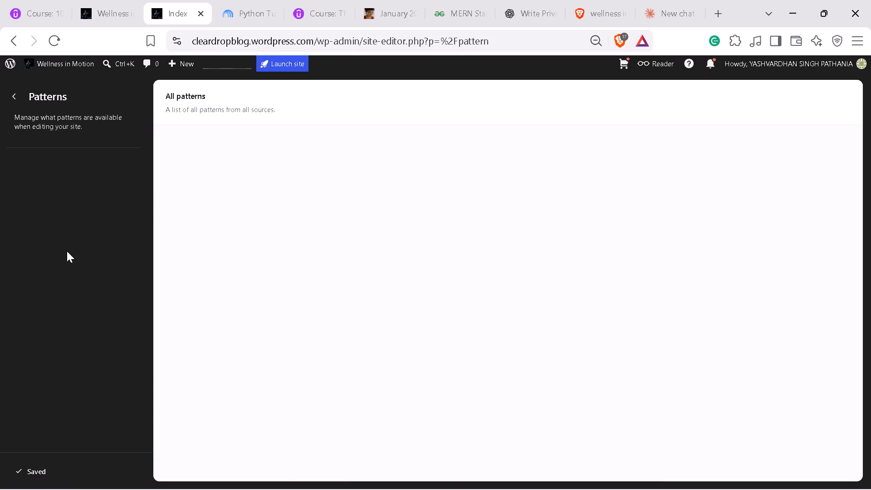
left_click(15, 96)
left_click(15, 96)
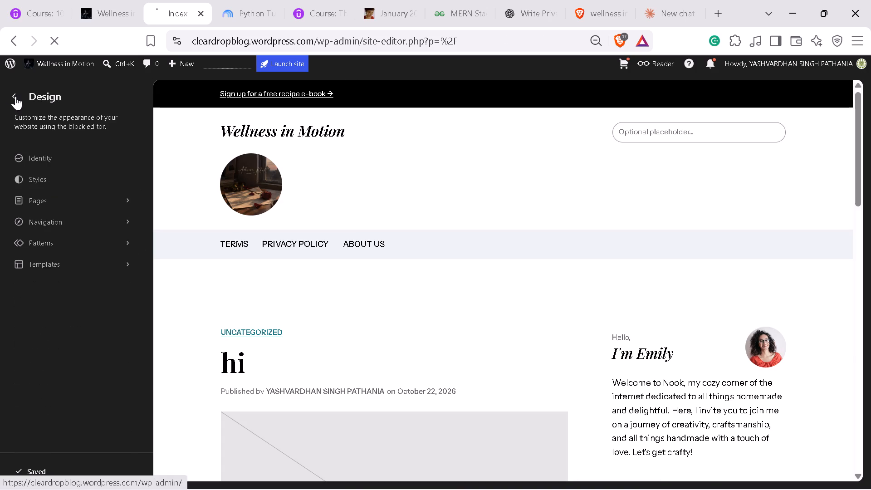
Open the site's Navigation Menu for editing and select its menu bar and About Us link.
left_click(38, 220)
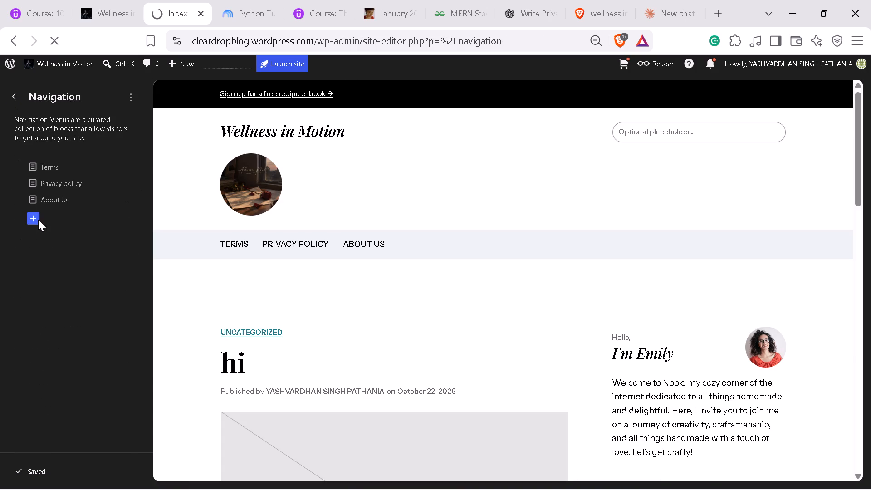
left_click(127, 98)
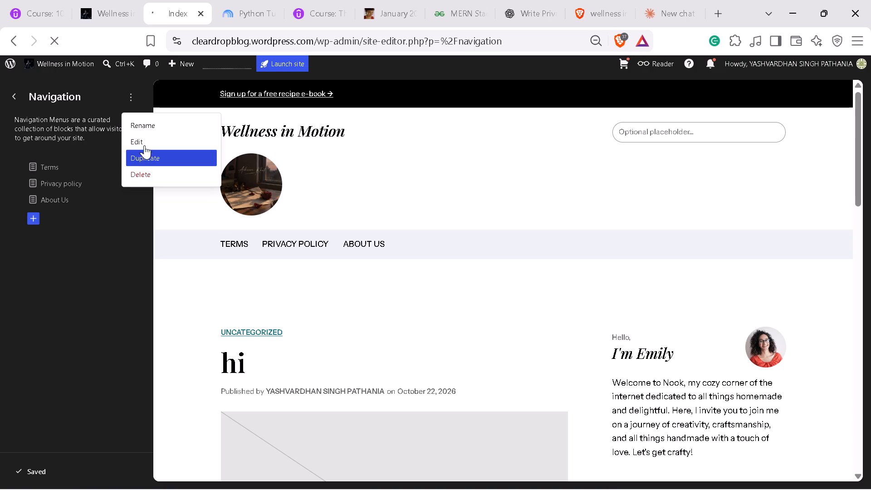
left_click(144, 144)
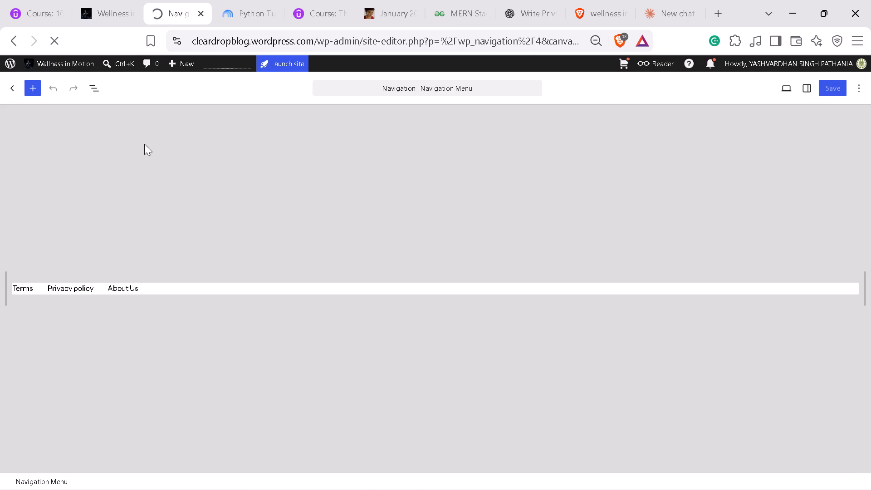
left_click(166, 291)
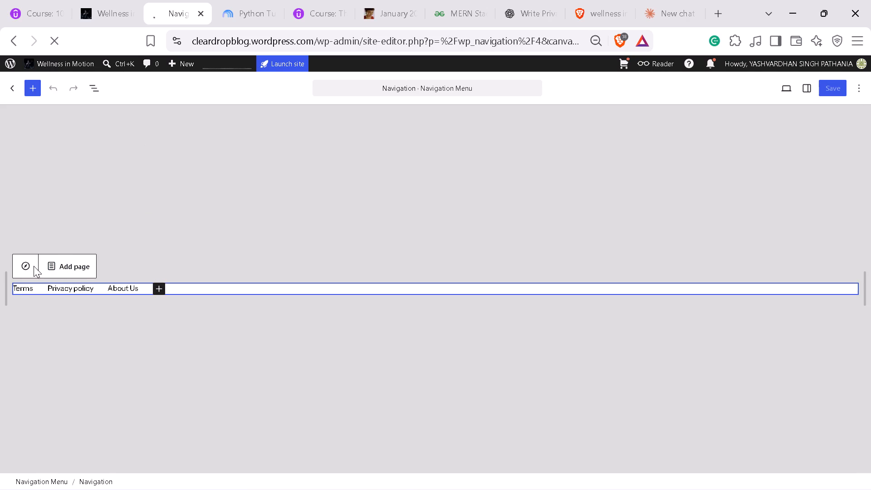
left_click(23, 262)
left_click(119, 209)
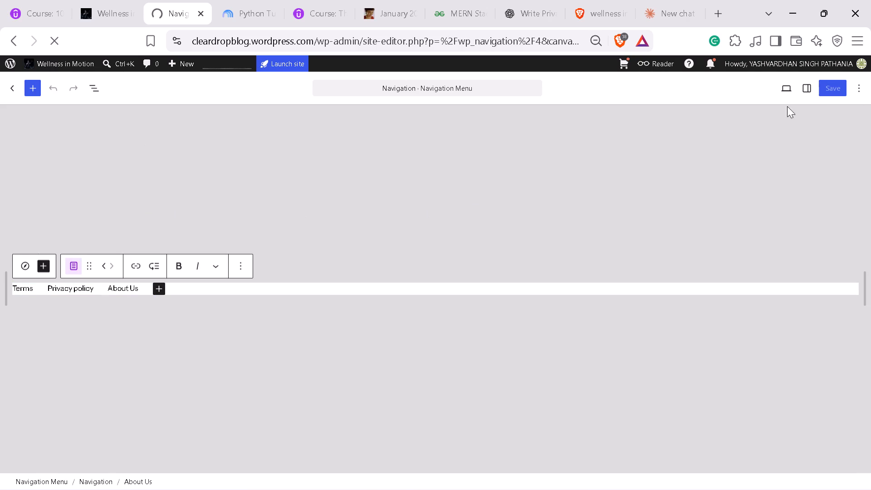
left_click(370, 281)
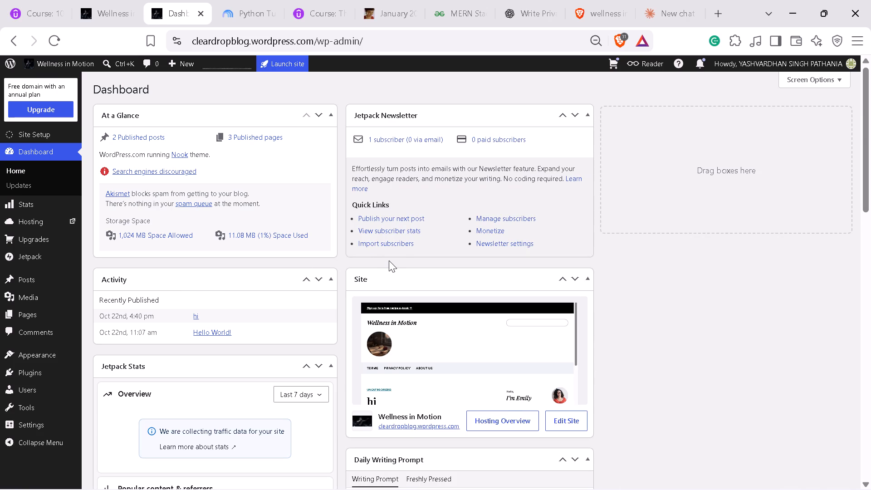
Reopen the site editor from the WordPress dashboard and look over the home page preview.
scroll(389, 260, "down", 1)
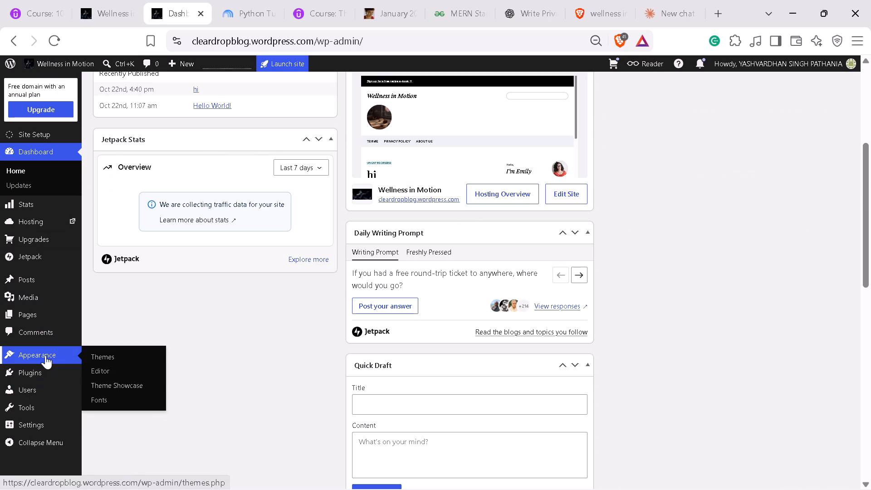
left_click(122, 371)
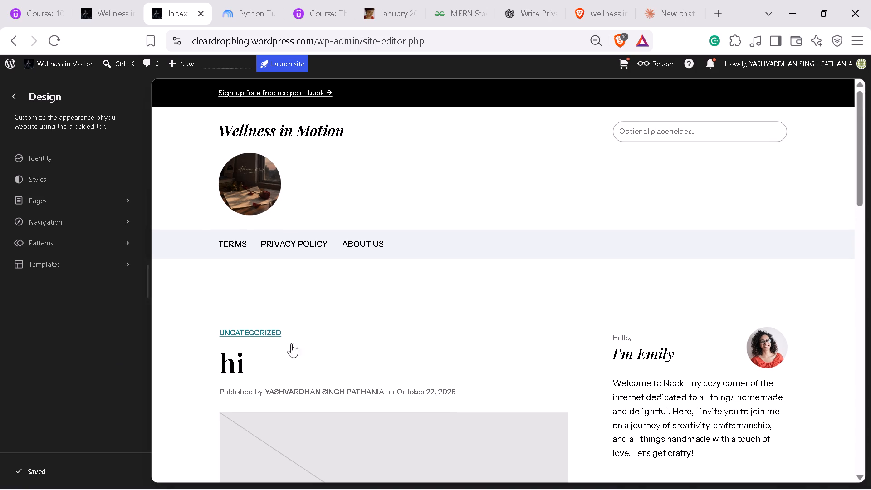
scroll(402, 361, "down", 2)
scroll(443, 376, "up", 3)
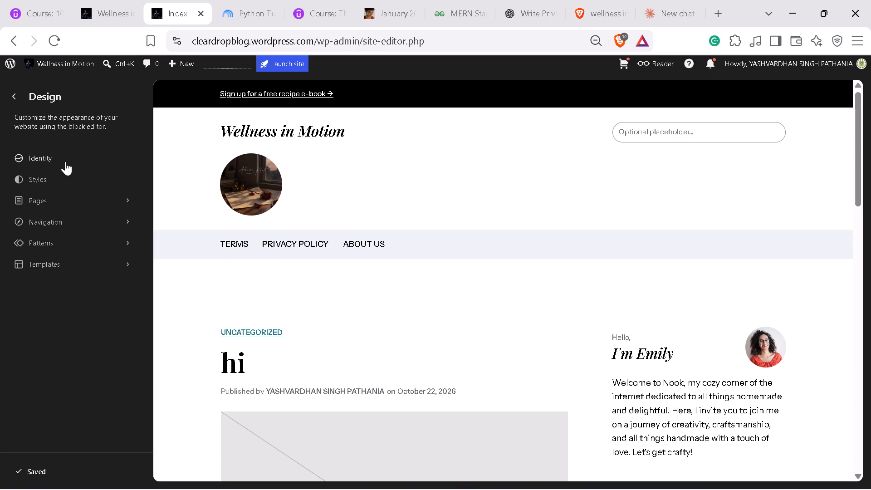
Open the Index template for editing, select its header and navigation, and open the original header template part.
left_click(58, 174)
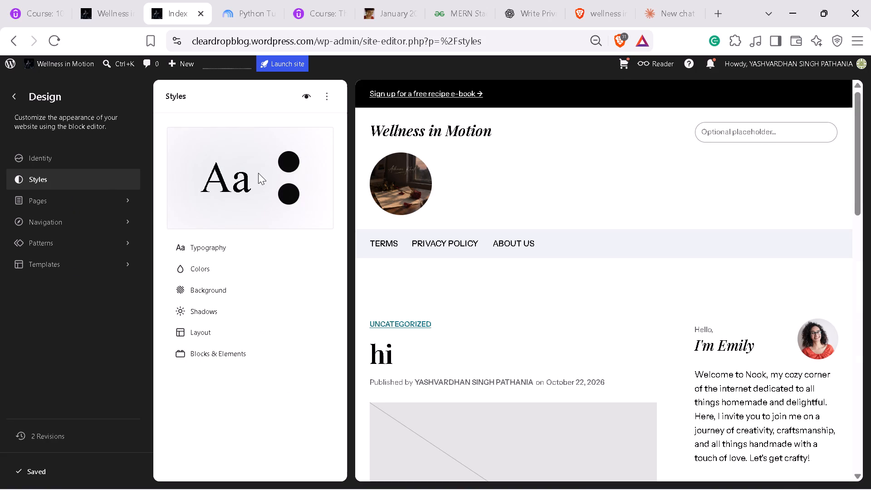
left_click(545, 245)
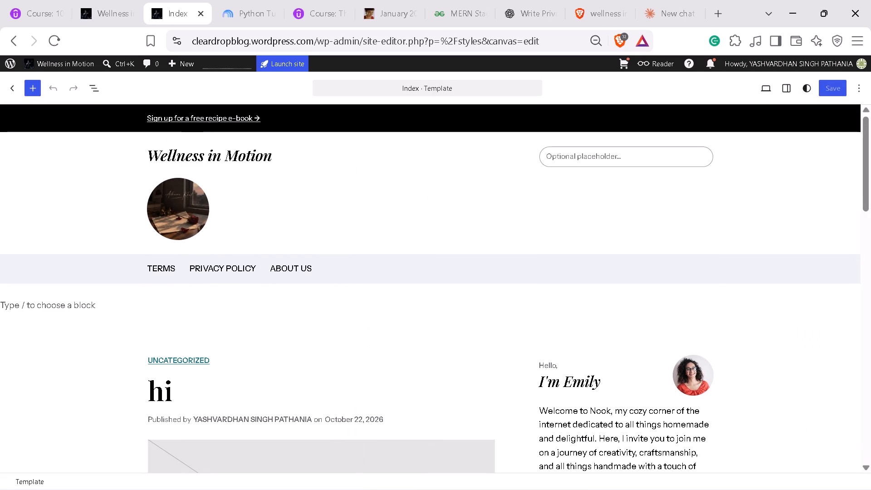
left_click(369, 277)
left_click(333, 317)
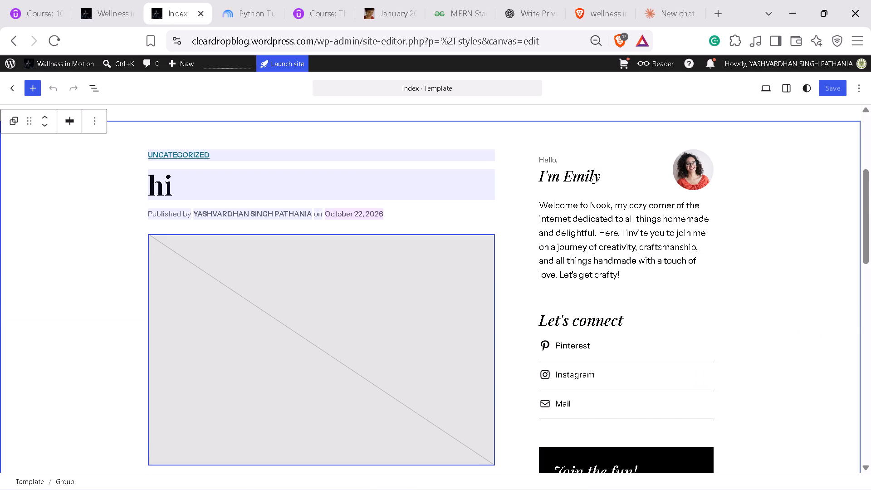
scroll(361, 292, "up", 1)
left_click(310, 279)
left_click(353, 269)
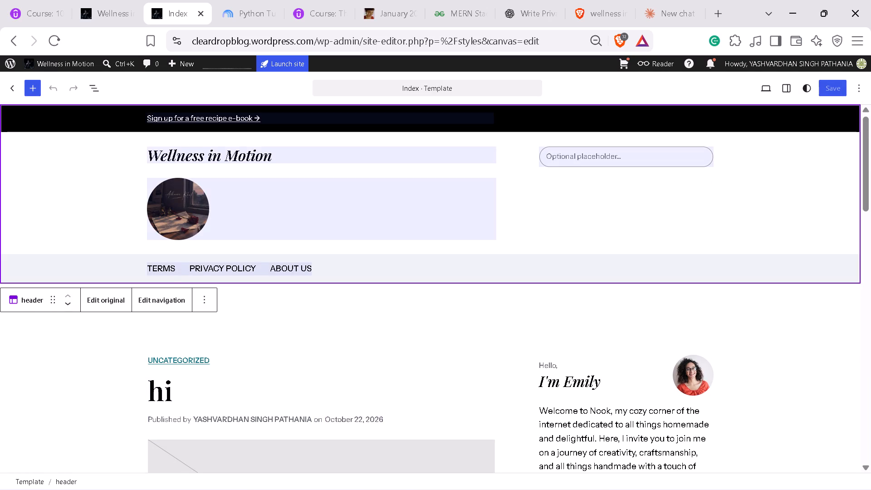
left_click(156, 266)
left_click(124, 269)
left_click(165, 301)
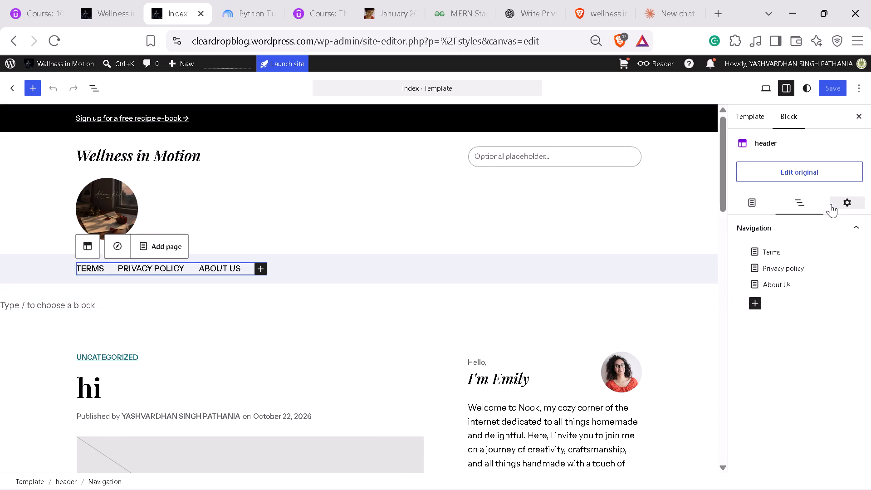
left_click(849, 208)
left_click(807, 206)
left_click(801, 170)
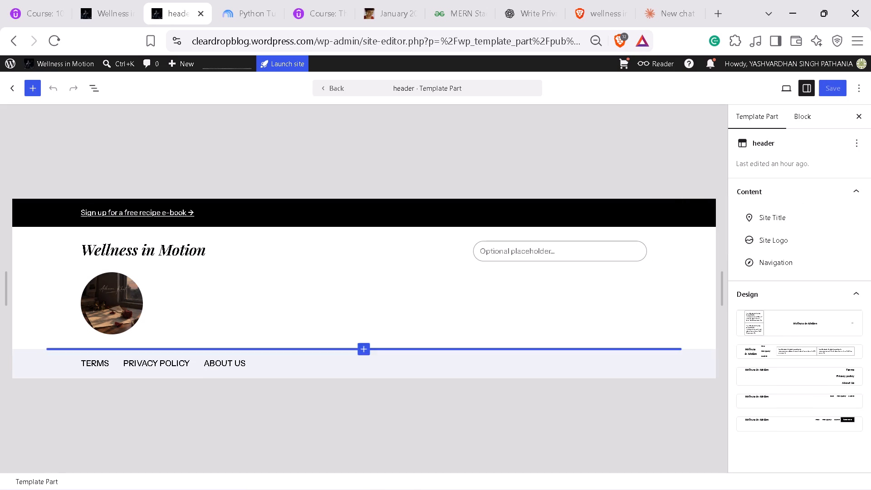
Set the text colour of the group containing the header's menu links to the theme's Secondary colour, #1A7A89.
left_click(328, 376)
left_click(812, 230)
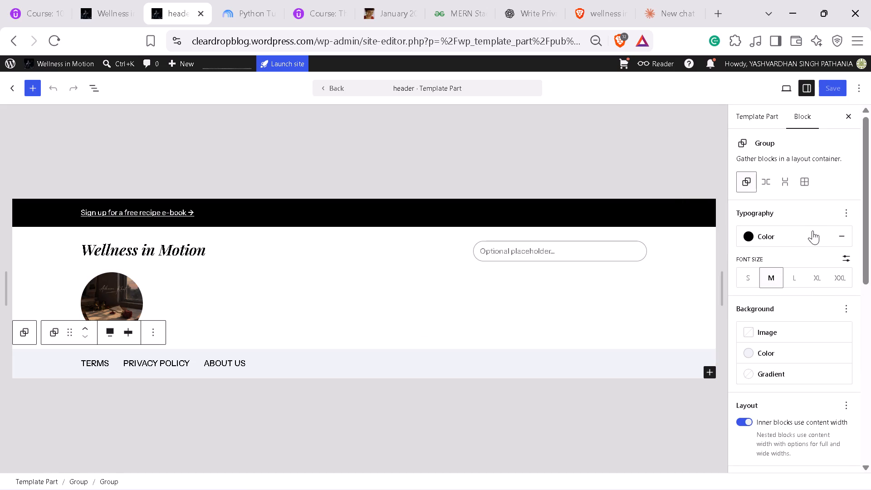
left_click(647, 329)
left_click(618, 329)
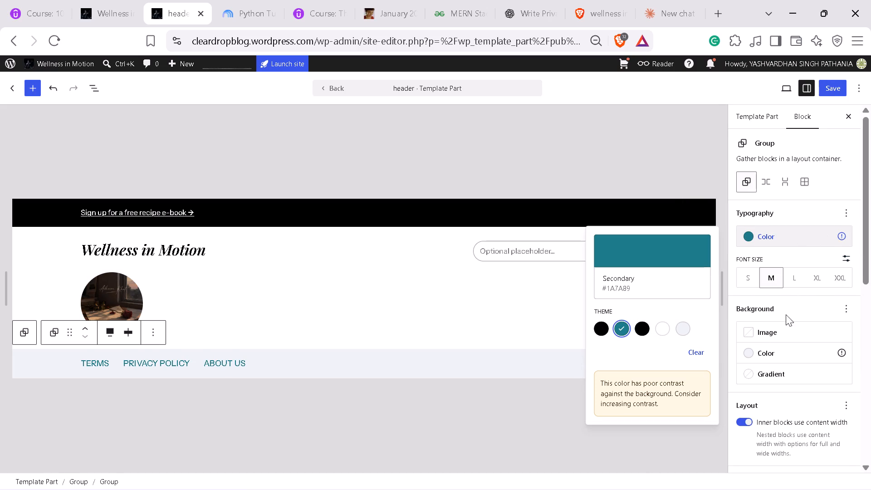
Try the Stack and Grid layouts on the header's menu group and transform it into a Row.
left_click(771, 179)
left_click(788, 186)
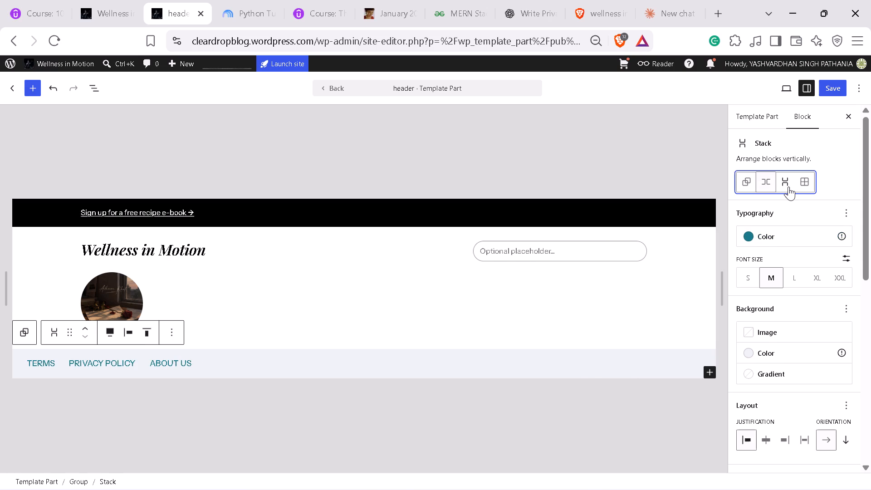
left_click(804, 185)
left_click(760, 182)
left_click(760, 195)
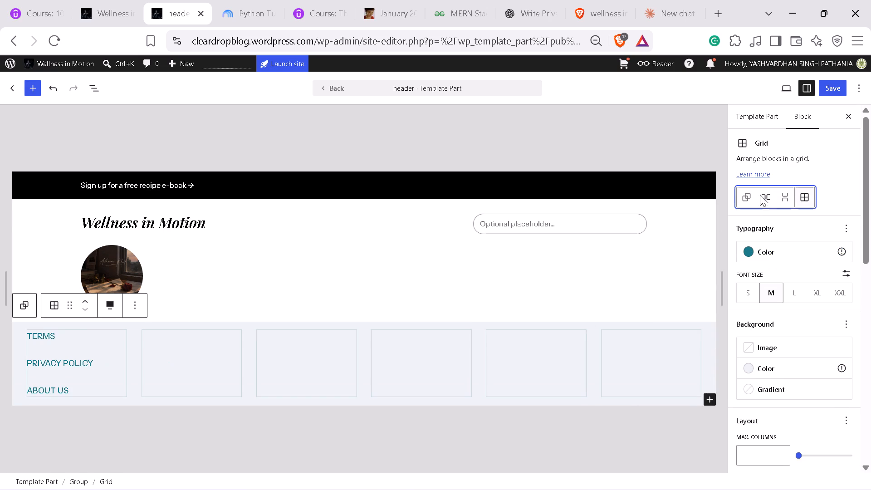
Justify the menu row's items to the right.
scroll(775, 357, "down", 1)
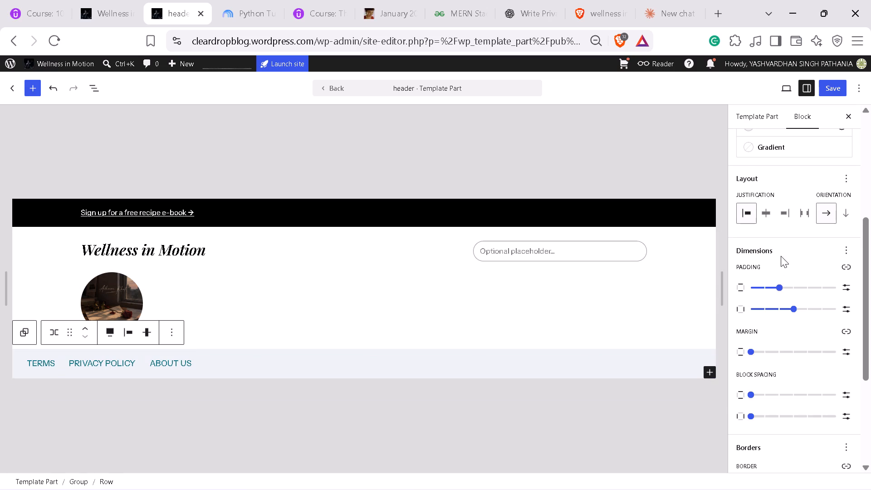
left_click(776, 215)
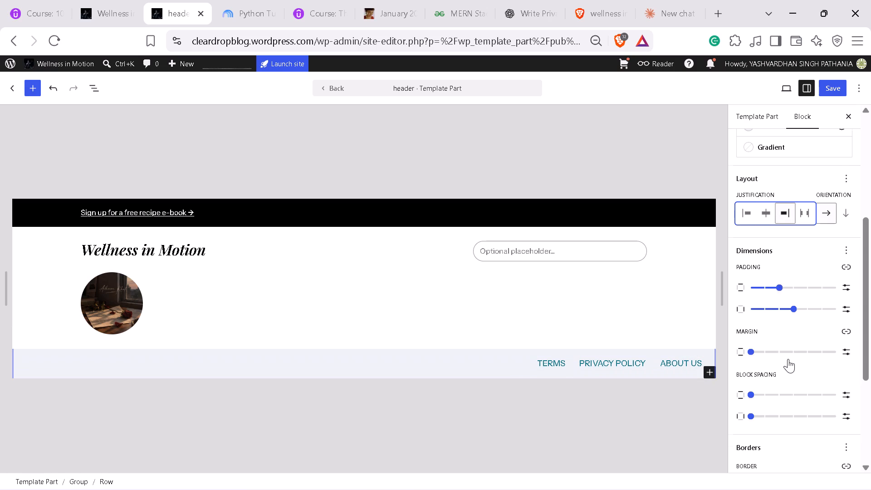
Examine the menu row's remaining settings, including its borders, position and advanced options.
scroll(788, 359, "down", 3)
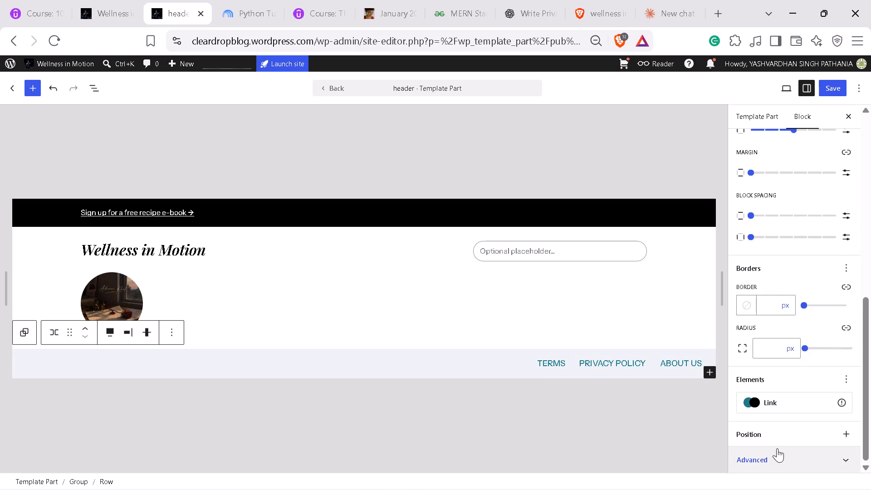
left_click(777, 448)
scroll(780, 435, "down", 3)
scroll(783, 418, "up", 1)
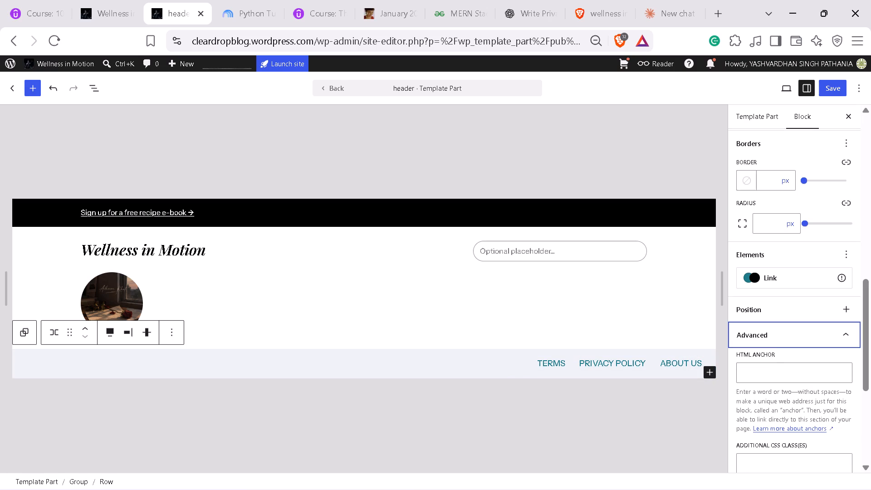
scroll(788, 365, "down", 1)
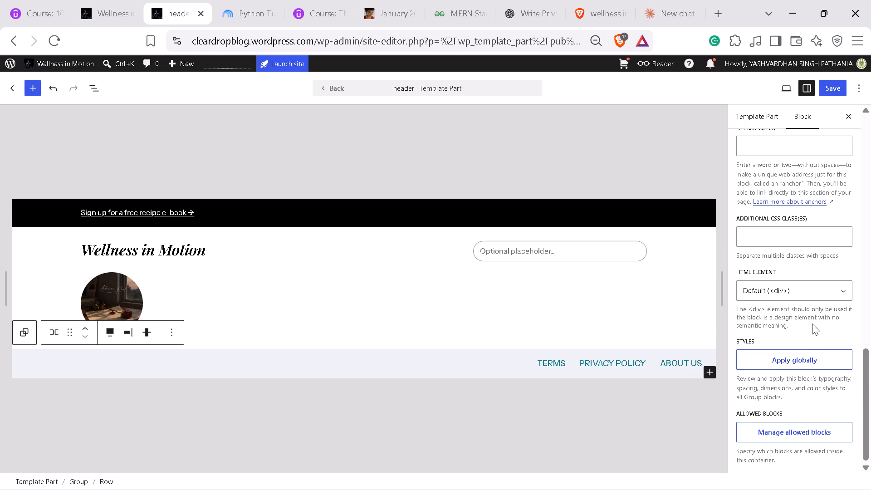
scroll(812, 354, "up", 5)
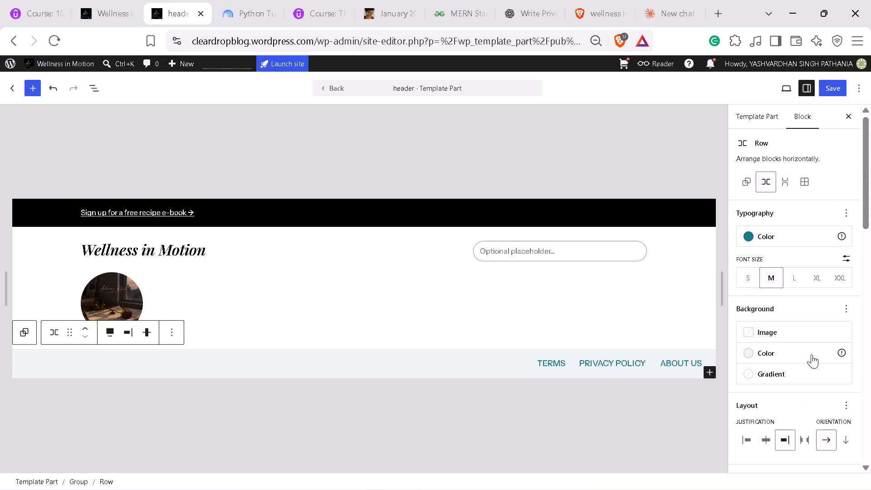
Select the header's Navigation block and set its font size to 18 px.
left_click(775, 121)
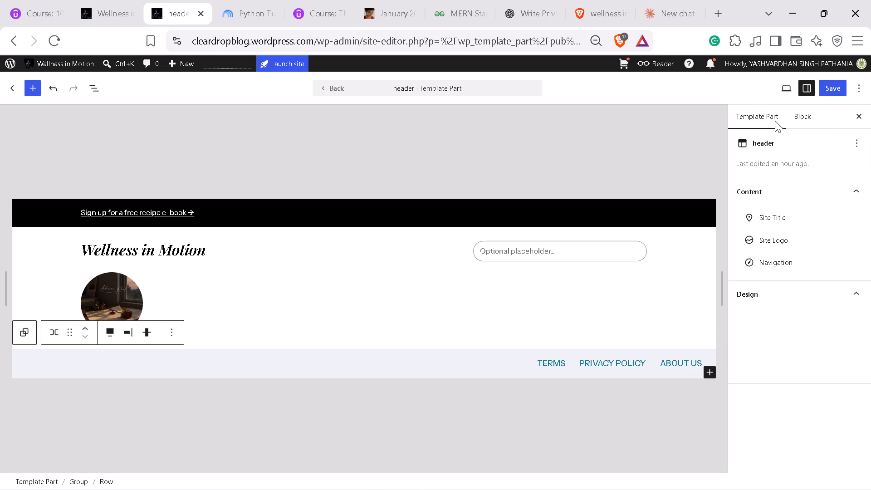
left_click(798, 262)
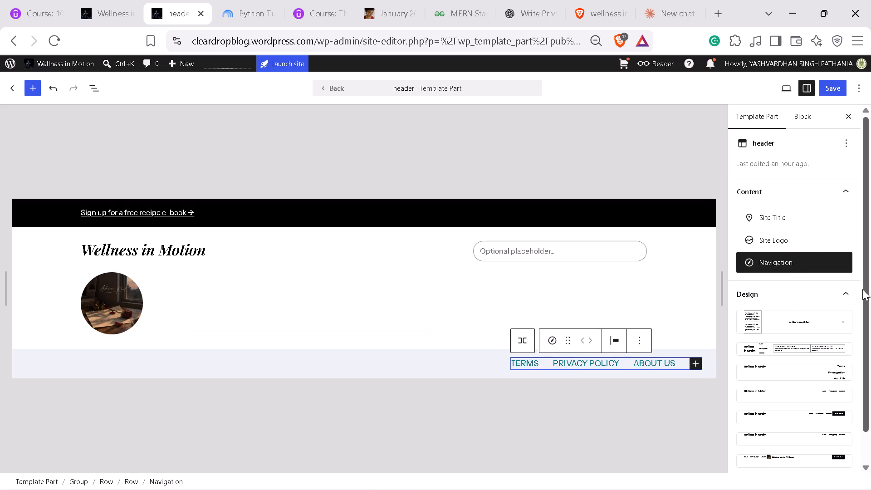
left_click(852, 289)
triple_click(788, 259)
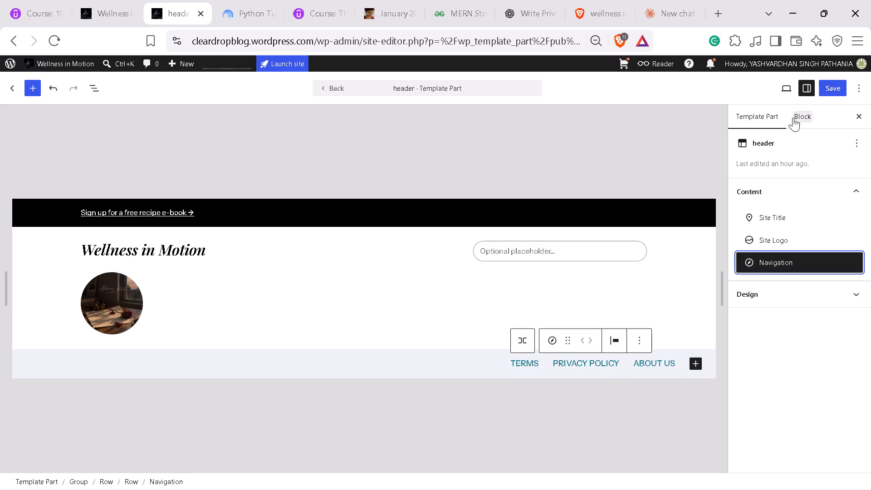
left_click(792, 115)
left_click(804, 215)
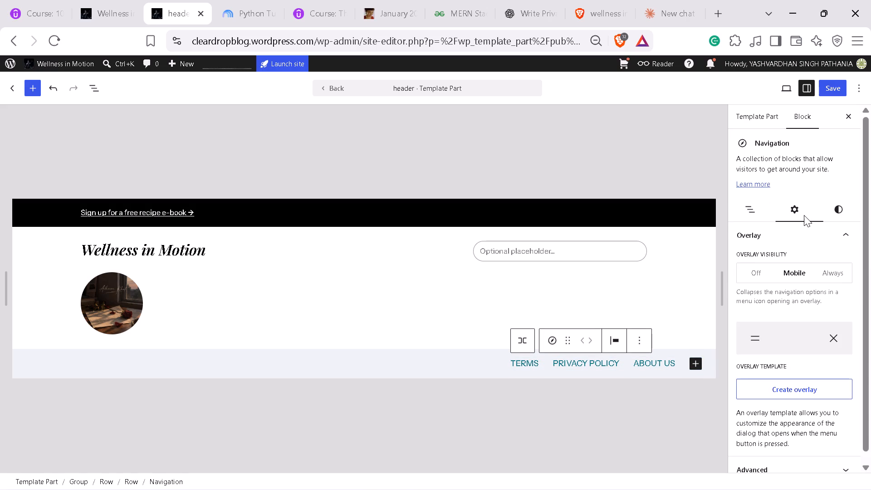
left_click(761, 215)
left_click(813, 210)
left_click(847, 213)
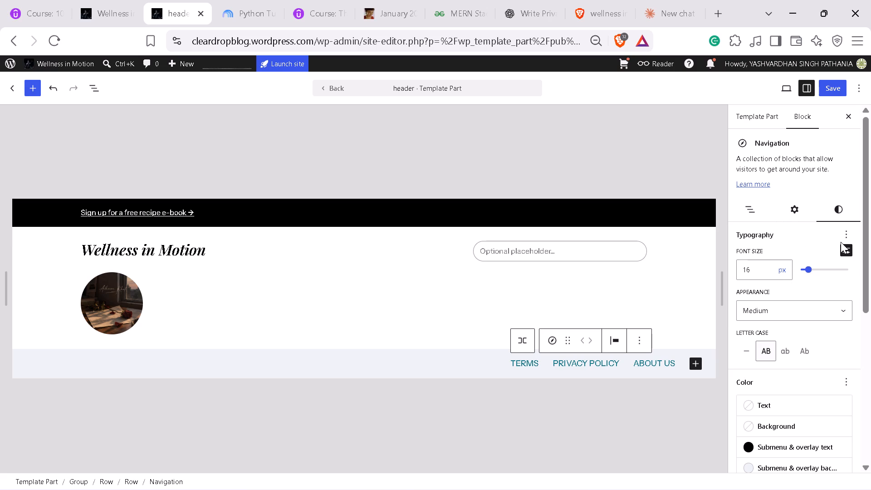
left_click(807, 267)
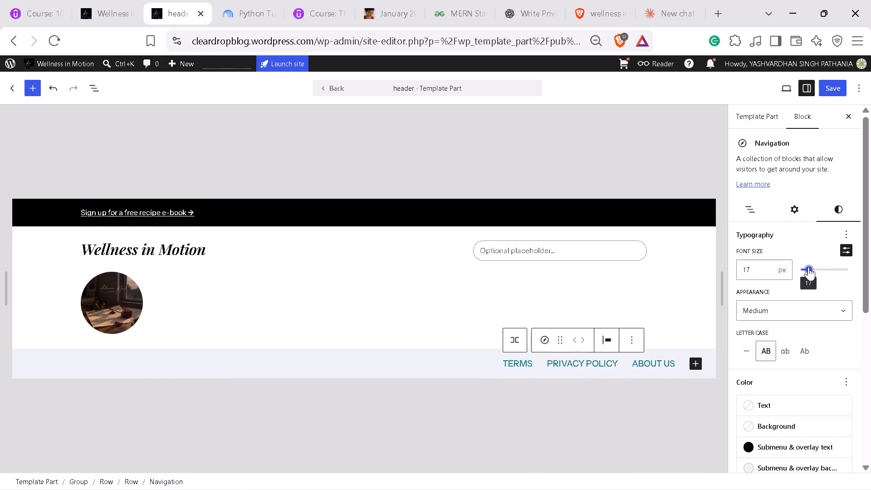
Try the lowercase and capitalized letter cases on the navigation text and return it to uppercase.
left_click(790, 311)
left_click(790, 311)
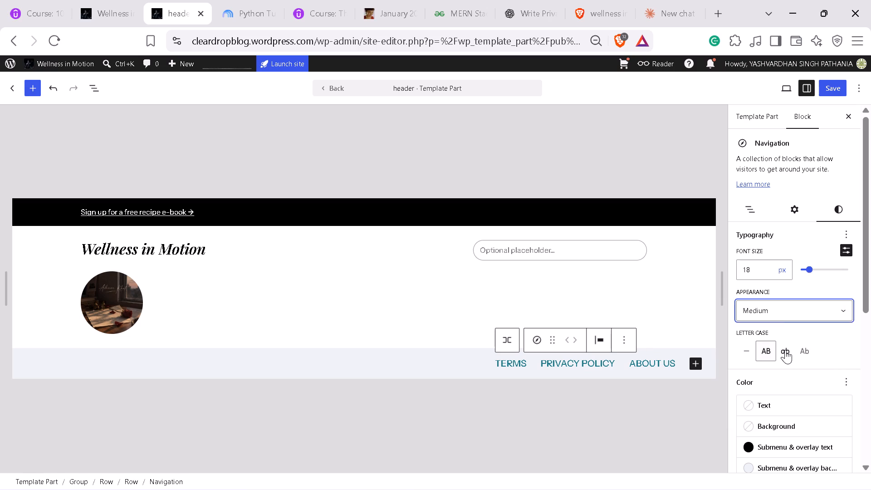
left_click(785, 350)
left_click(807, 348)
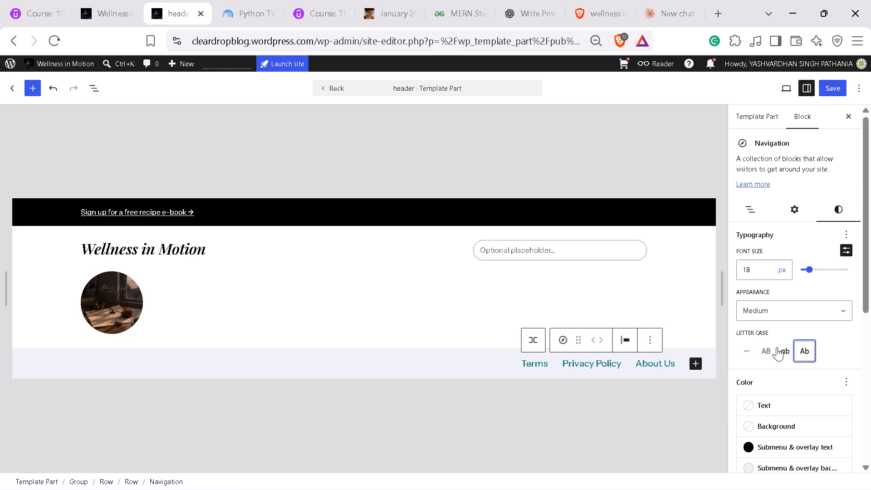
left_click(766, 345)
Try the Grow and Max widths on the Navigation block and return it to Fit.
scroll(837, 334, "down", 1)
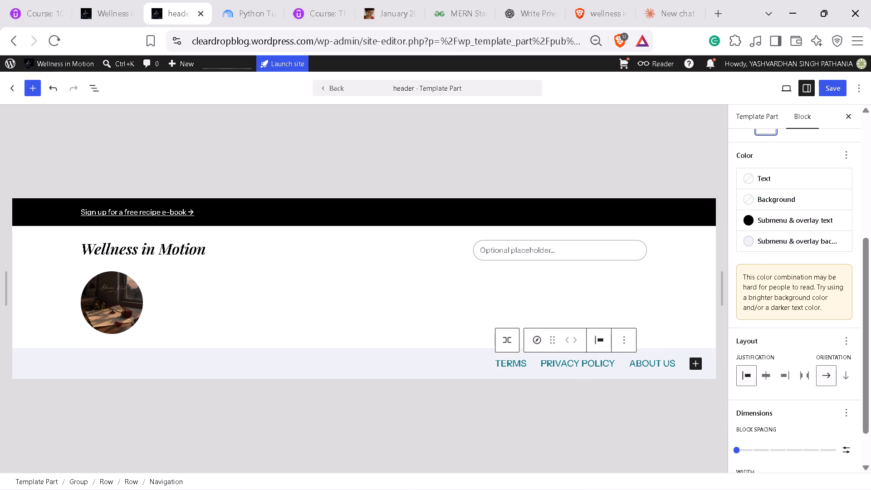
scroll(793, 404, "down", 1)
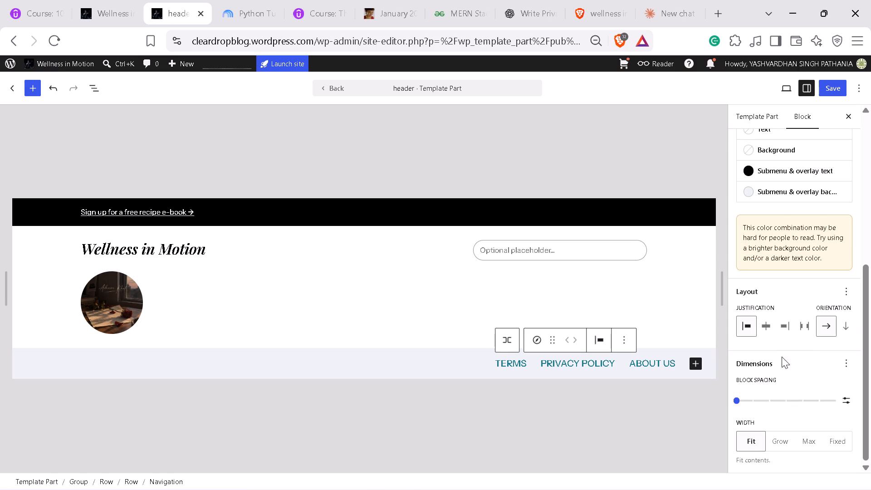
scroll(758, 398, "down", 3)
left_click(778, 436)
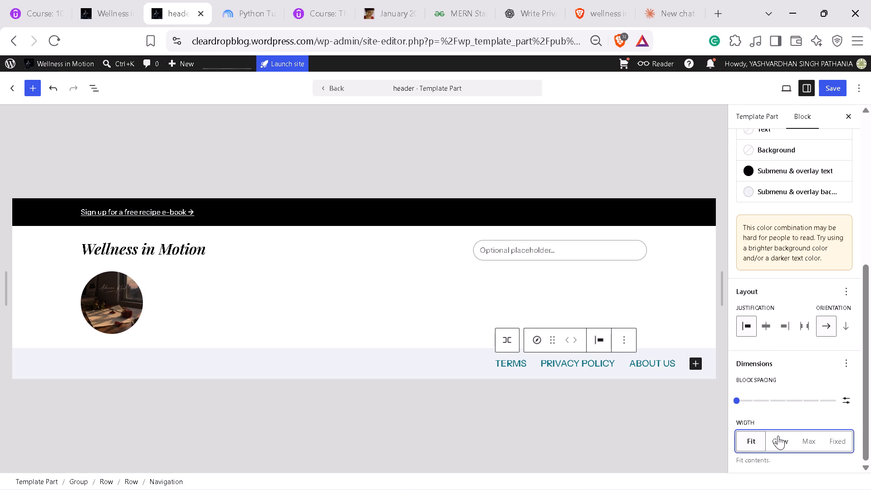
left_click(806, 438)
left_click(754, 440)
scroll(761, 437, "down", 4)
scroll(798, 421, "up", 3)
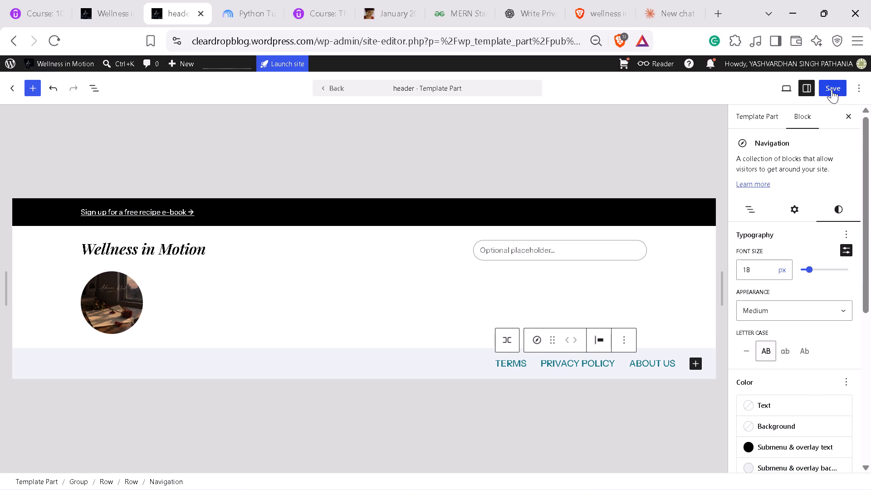
left_click(832, 89)
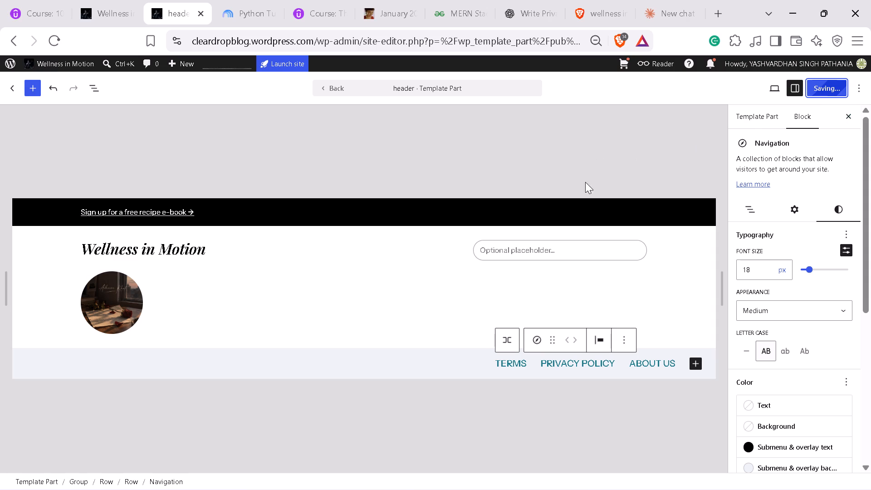
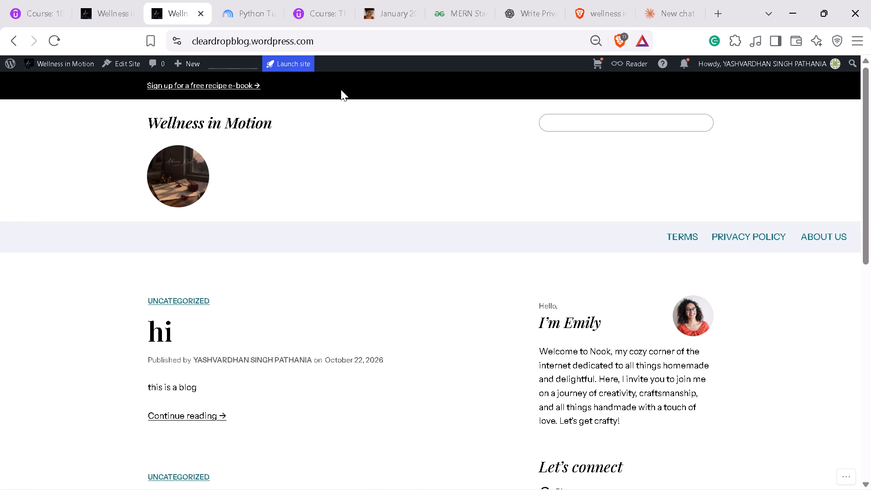
scroll(727, 348, "down", 2)
scroll(678, 344, "down", 3)
scroll(663, 356, "up", 1)
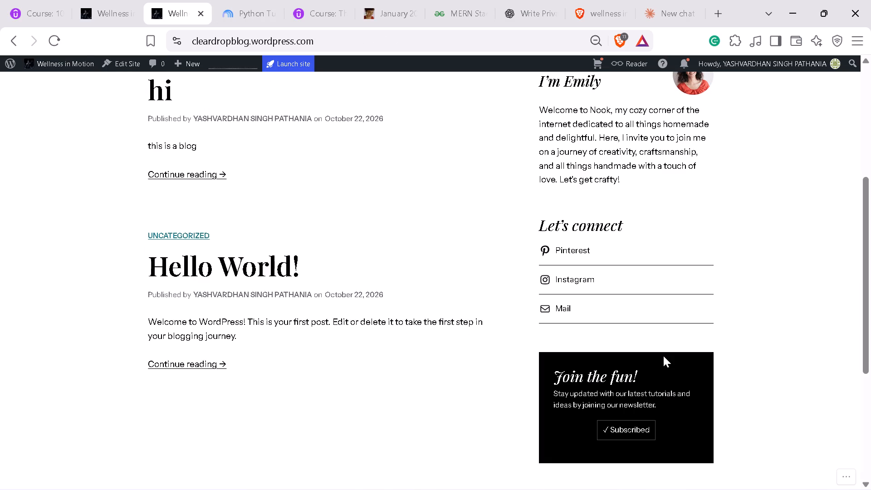
scroll(663, 356, "up", 3)
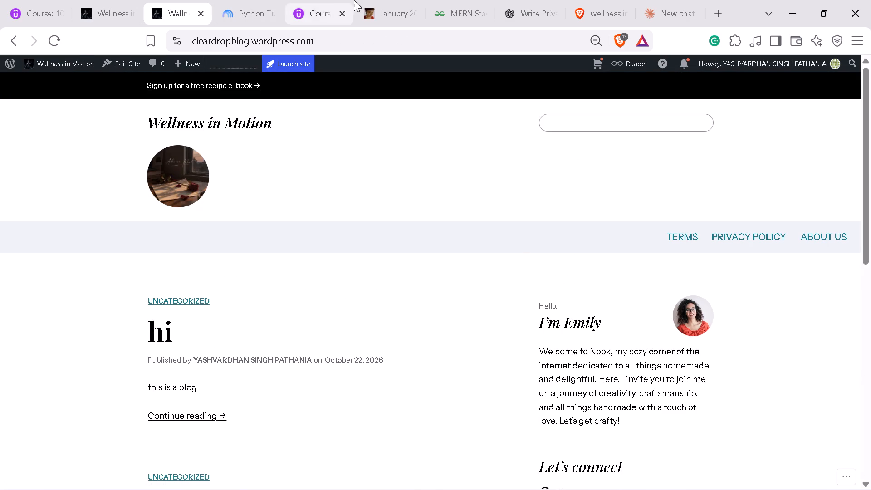
Switch to the Udemy Header Menu lecture, resume it, rewind to about 0:50 and pause playback.
left_click(328, 0)
left_click(383, 192)
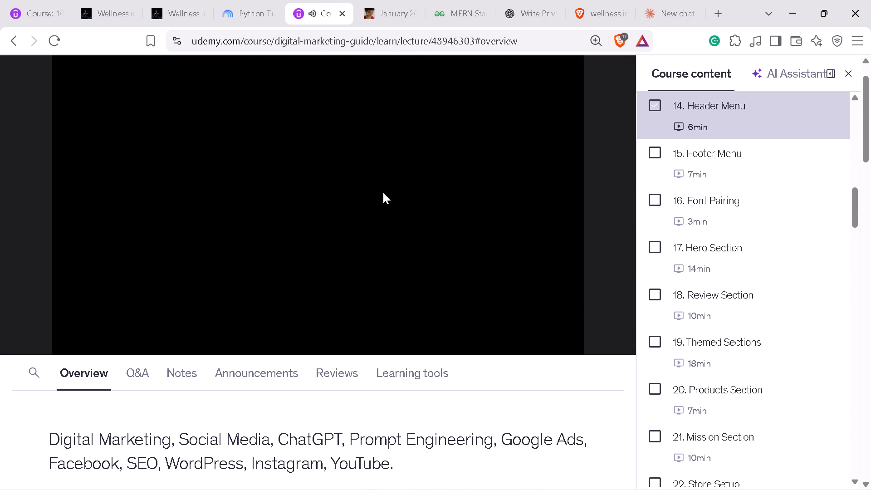
key("Left")
key("Left")
key("Left")
key("Left")
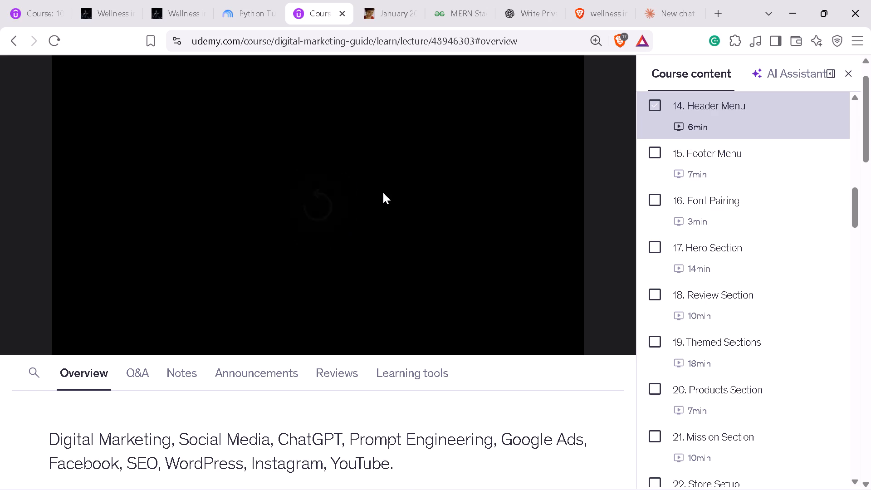
key("Left")
key("Left")
key("Left")
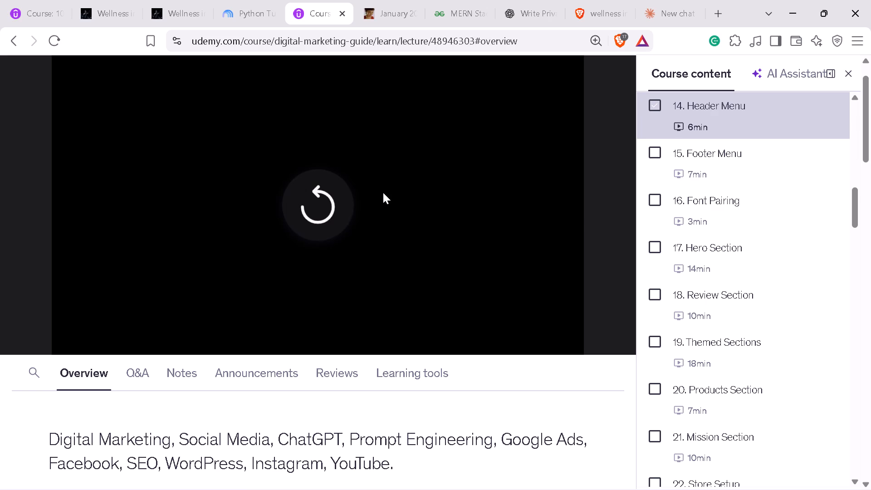
key("Left")
key("Left")
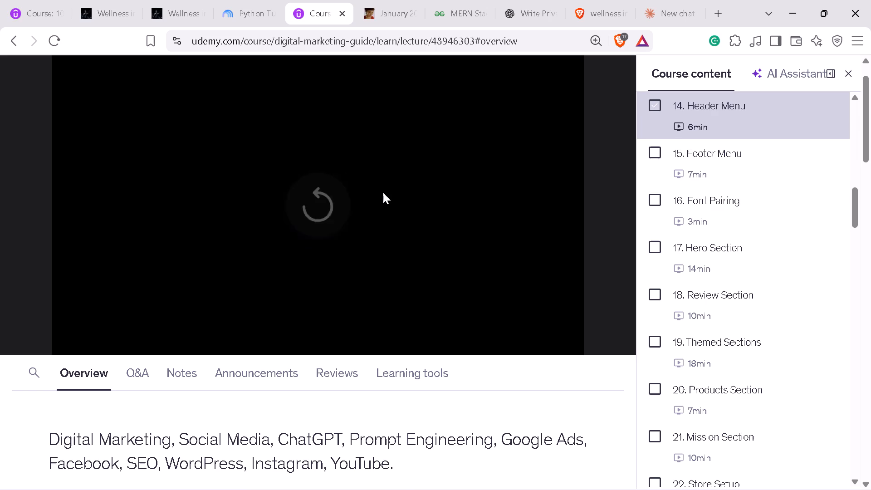
key("Left")
key("Left")
key("Left")
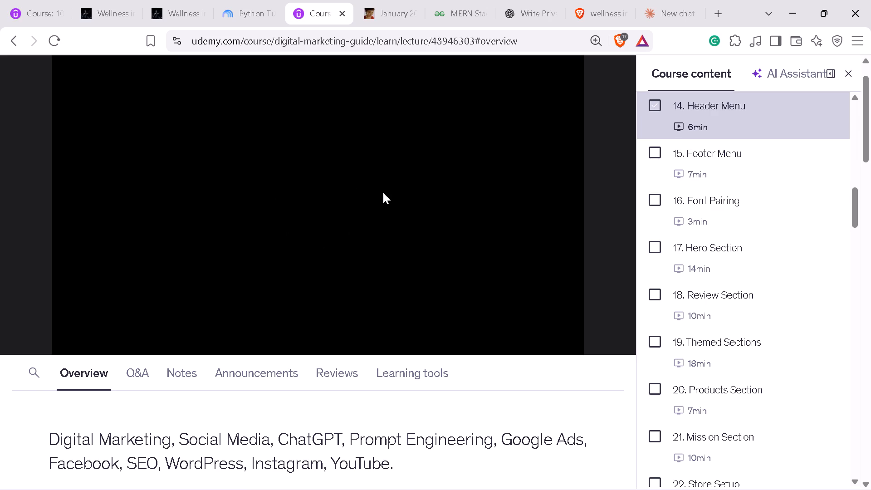
key("Left")
key("Left")
key("Left")
key("Left")
key("Left")
key("Left")
key("Left")
key("Left")
key("Left")
key("Left")
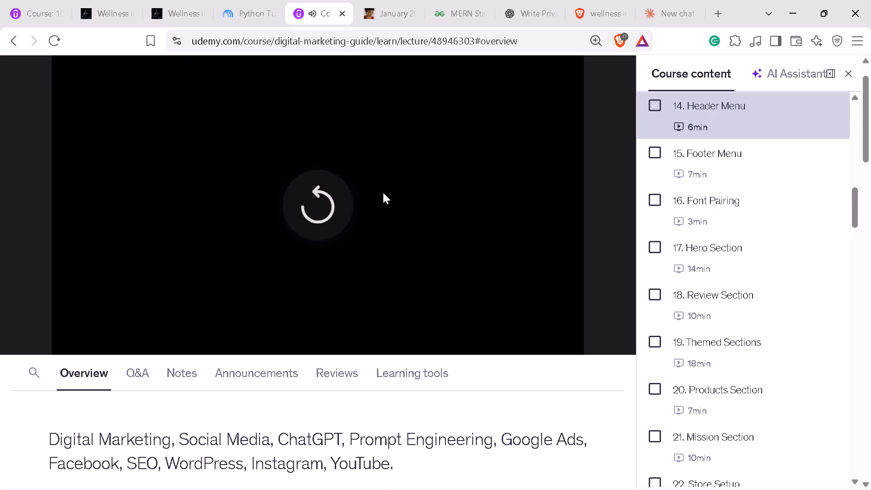
key("Left")
key("Left")
key("Left")
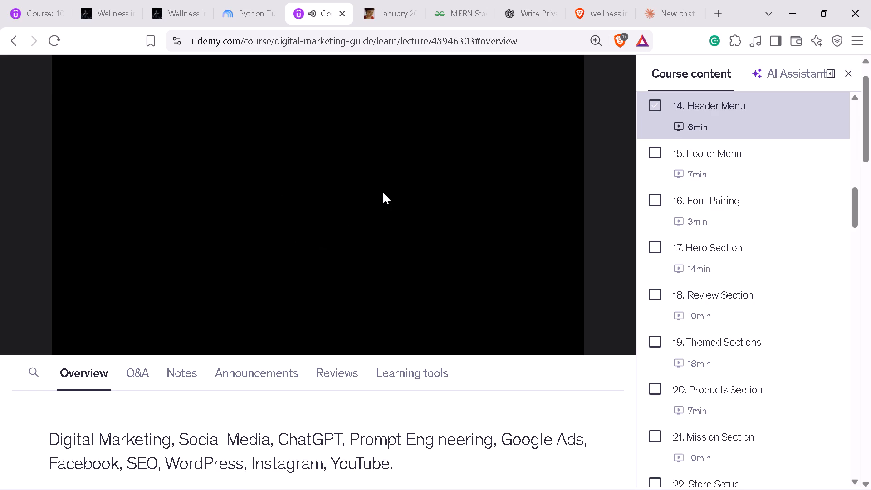
key("Left")
key("Left")
key("Left")
key("Left")
key("Left")
key("Left")
key("Left")
key("Left")
key("Left")
key("Left")
key("Left")
key("Left")
key("Left")
key("Left")
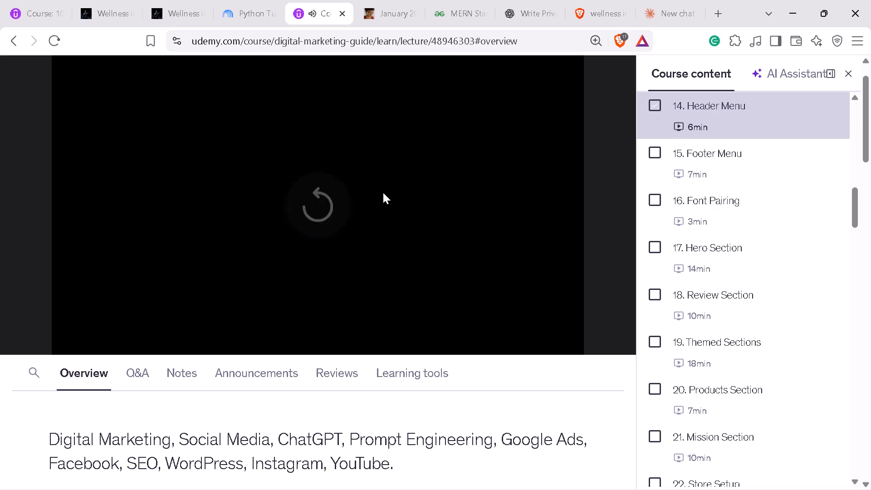
key("Left")
key("Left")
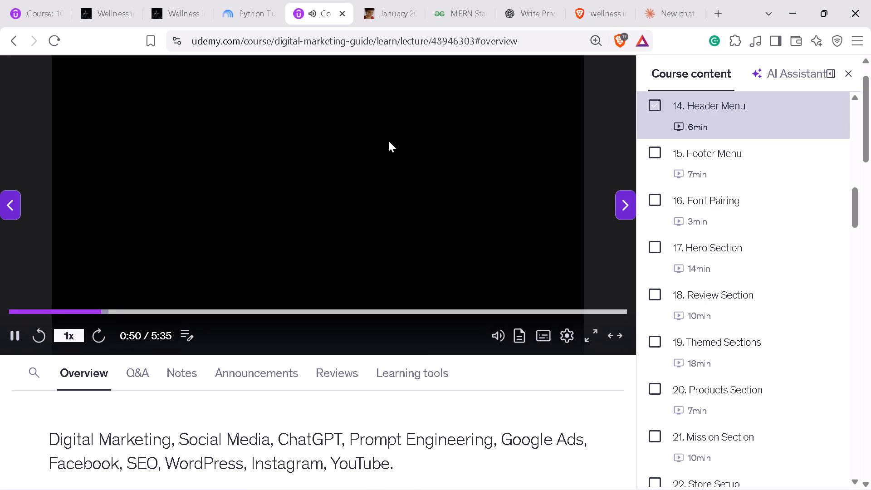
left_click(218, 306)
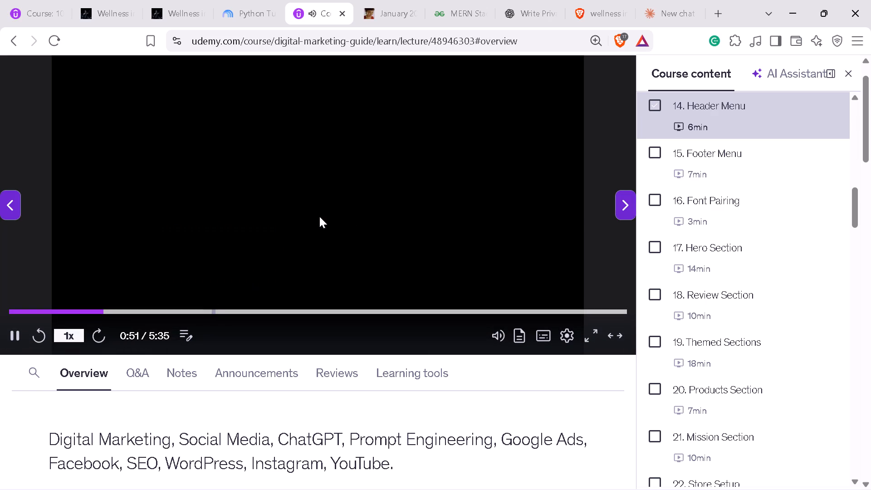
left_click(326, 216)
Return to the Wellness in Motion front page and open the site for editing.
left_click(204, 0)
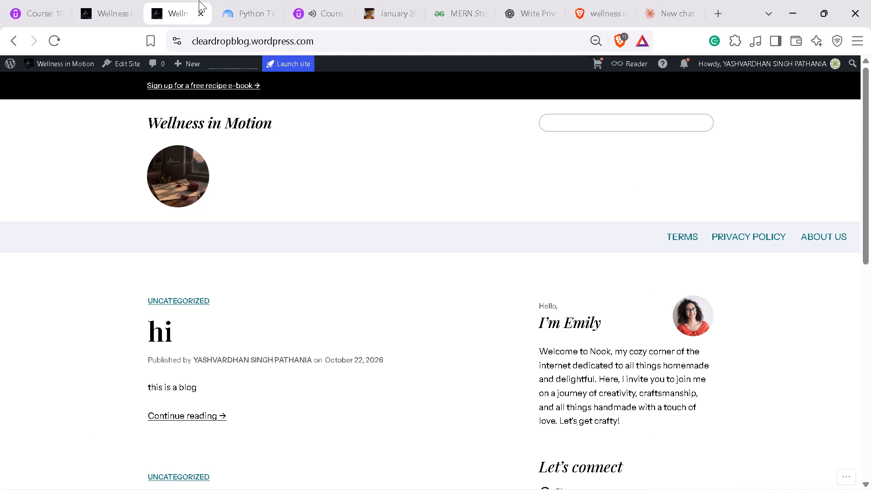
left_click(123, 62)
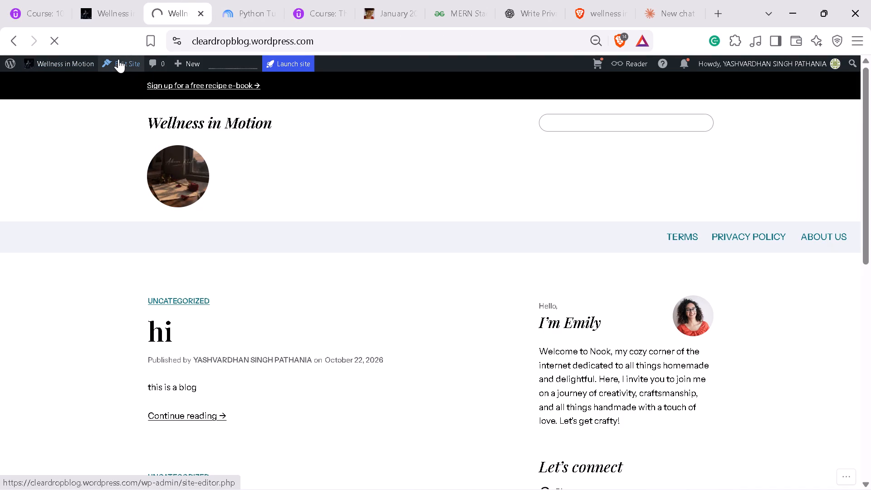
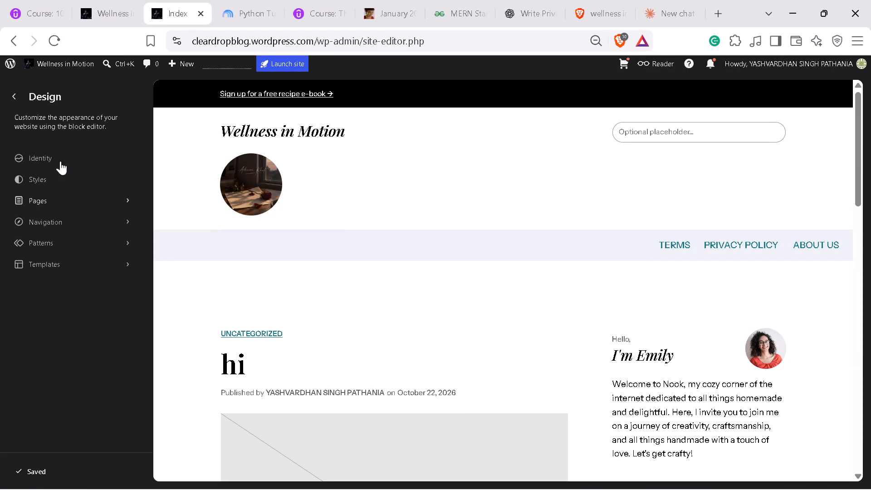
Open the Index template in the site editor canvas for editing.
left_click(328, 148)
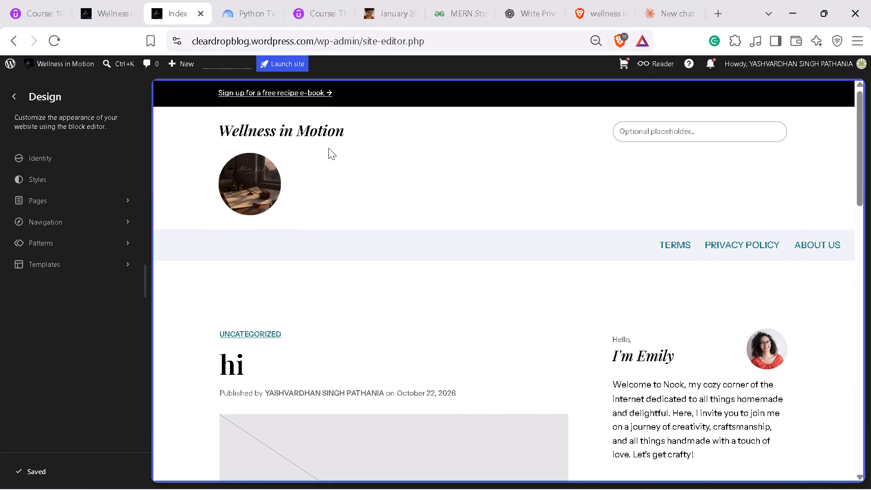
left_click(294, 178)
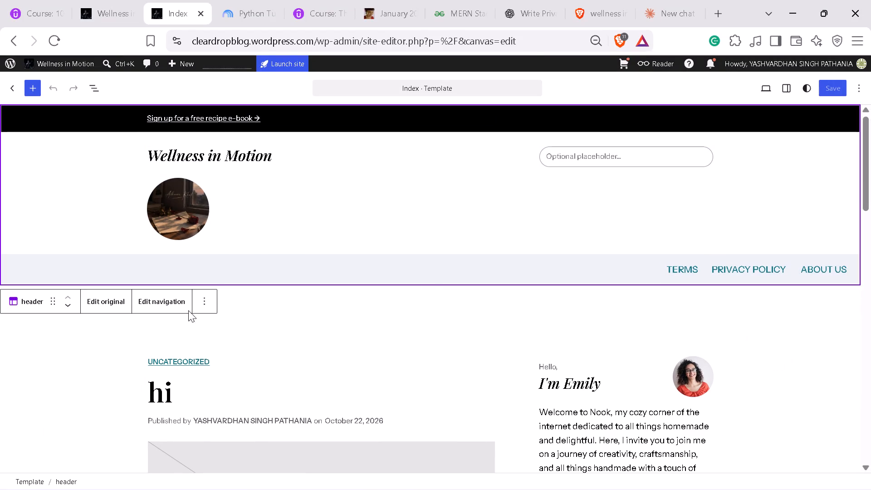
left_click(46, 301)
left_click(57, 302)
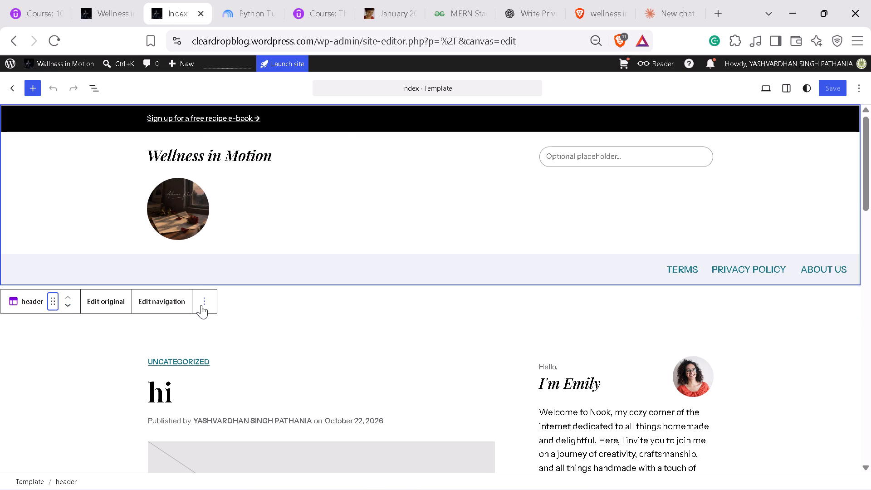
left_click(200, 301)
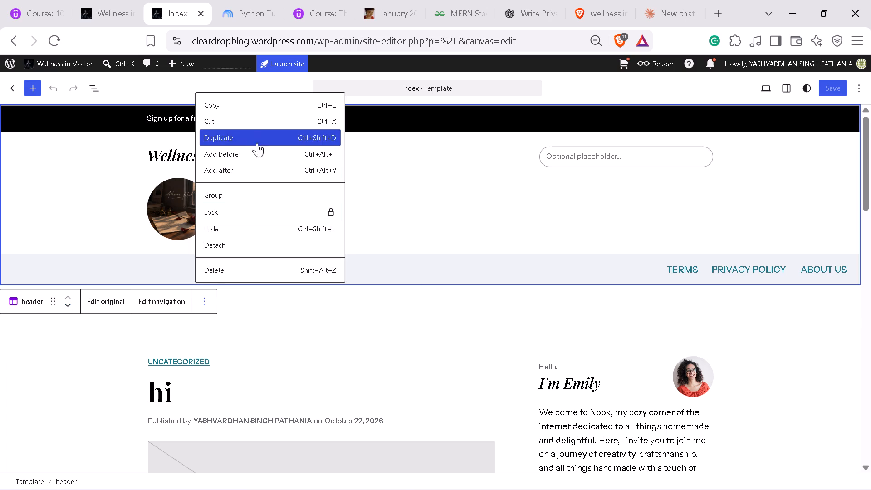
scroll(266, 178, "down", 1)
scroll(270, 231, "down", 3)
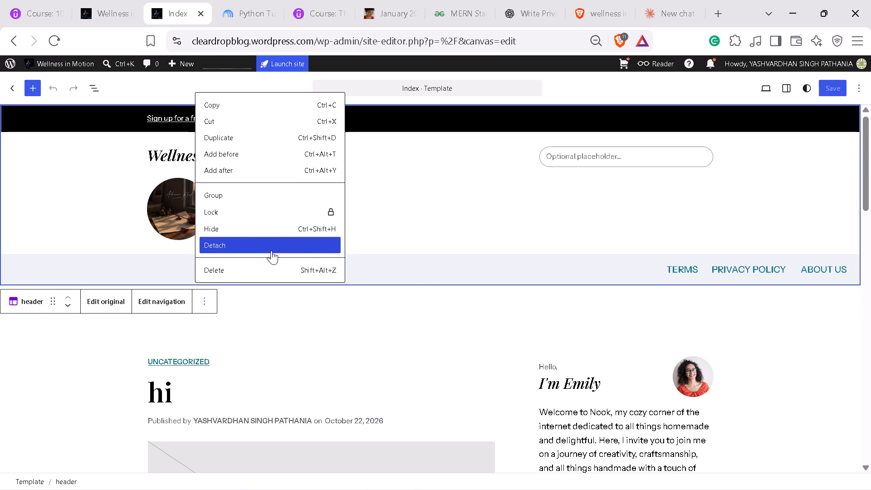
left_click(861, 88)
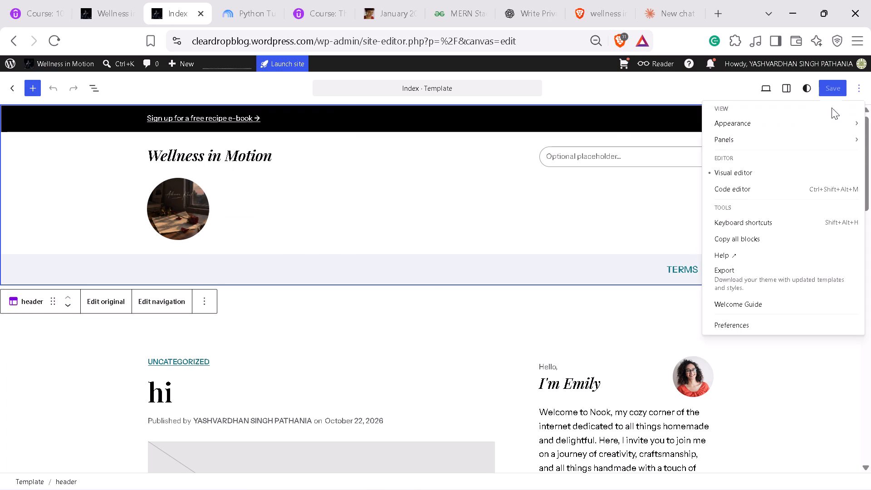
left_click_drag(771, 182, 771, 176)
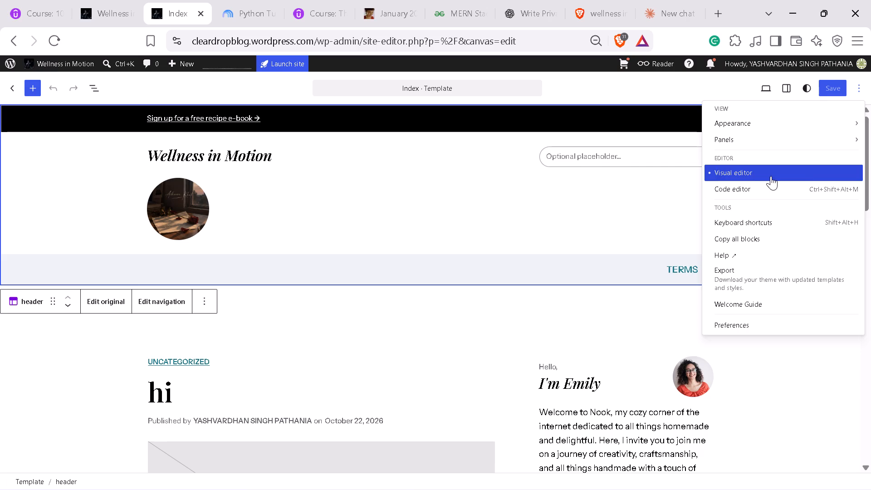
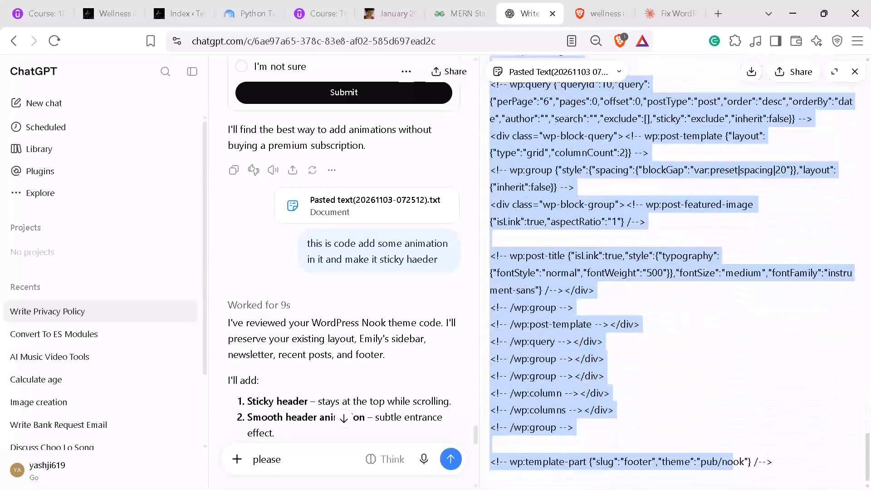
left_click_drag(730, 489, 799, 468)
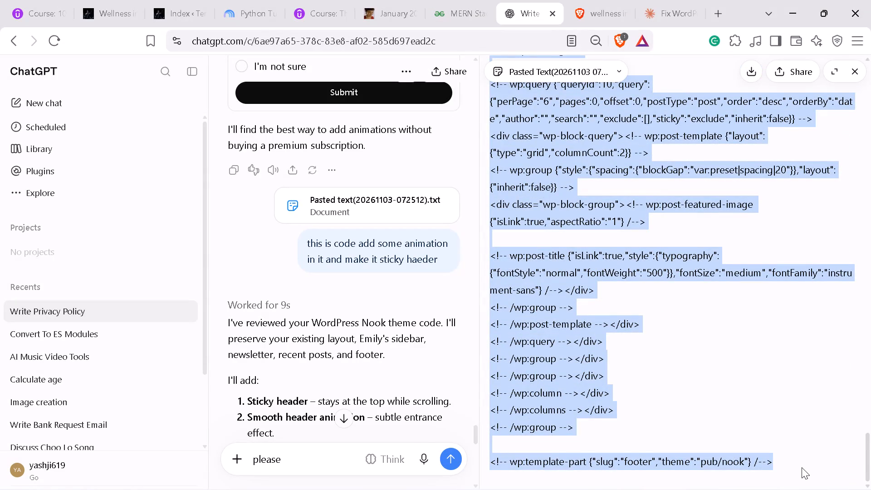
key("ctrl+c")
Return to the Wellness in Motion site and reopen the Index template for editing from its live home page.
left_click(194, 0)
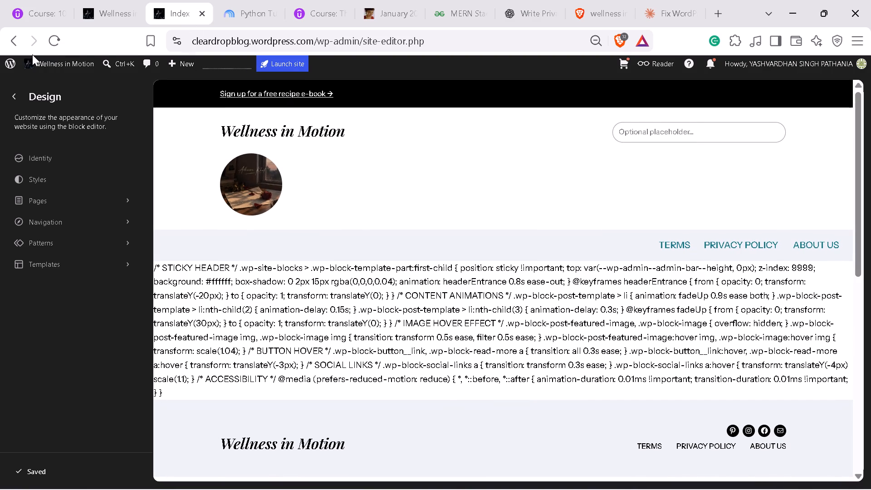
left_click(23, 91)
left_click(6, 98)
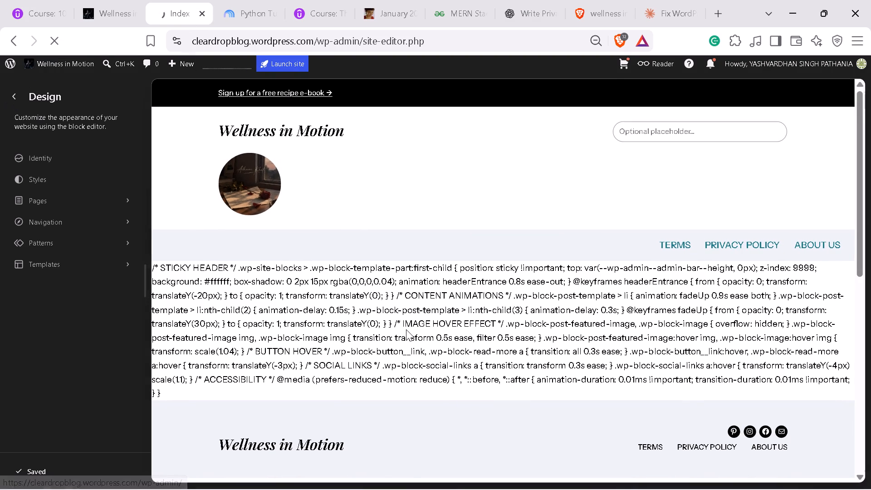
left_click(489, 342)
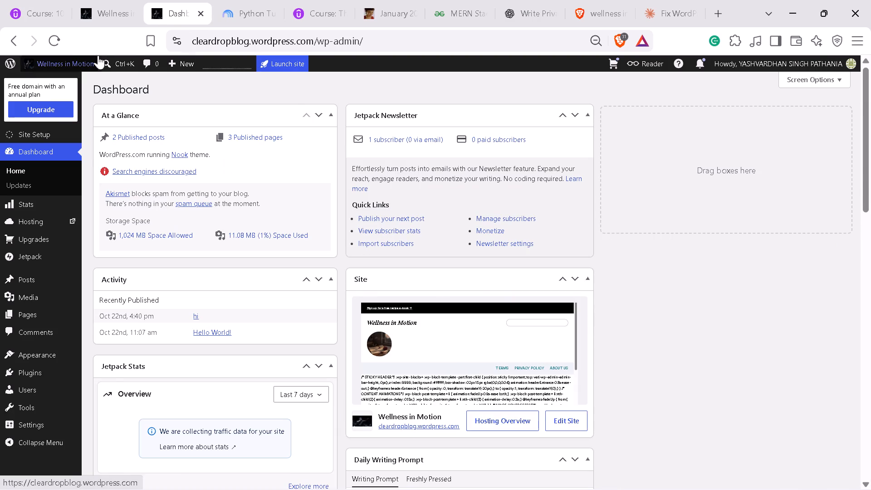
left_click(67, 61)
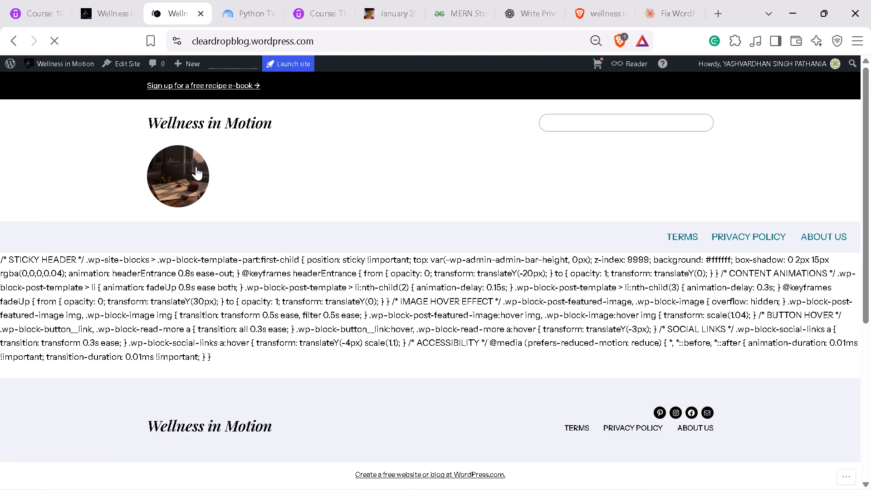
left_click(127, 59)
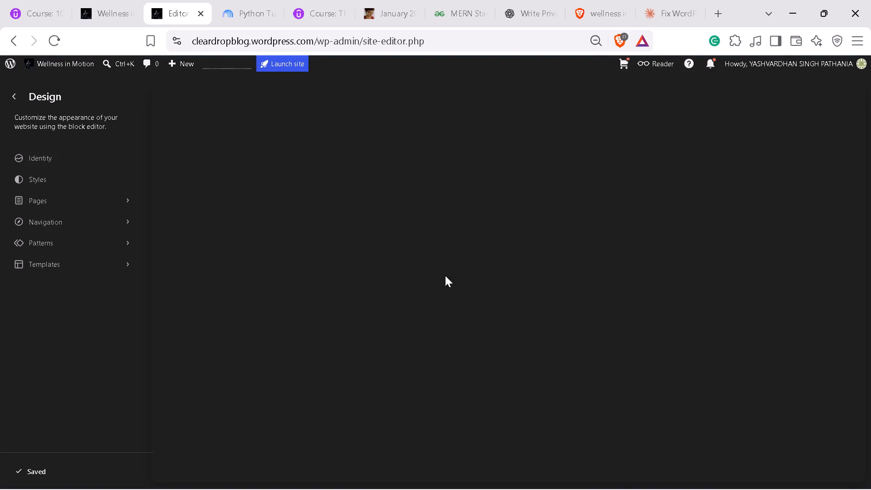
left_click(452, 281)
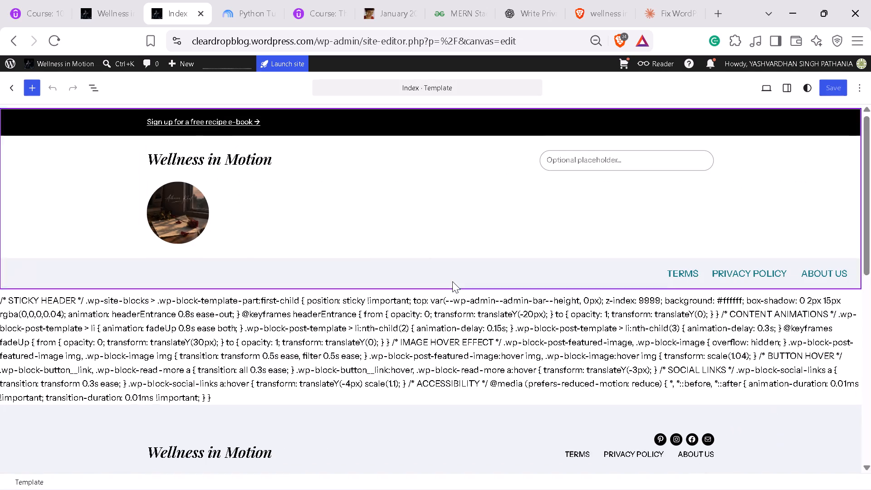
Replace all of the Index template's code with the copied original code in the code editor and save the template.
left_click(487, 325)
left_click(448, 217)
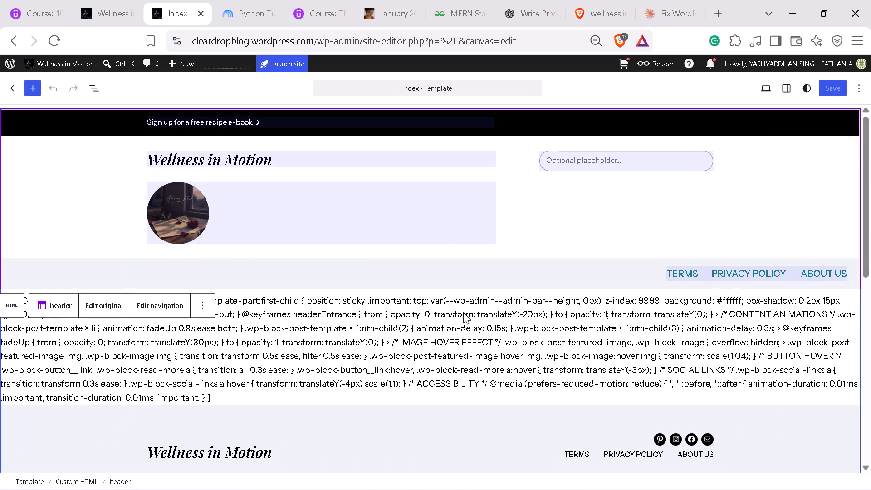
left_click(468, 338)
left_click(861, 81)
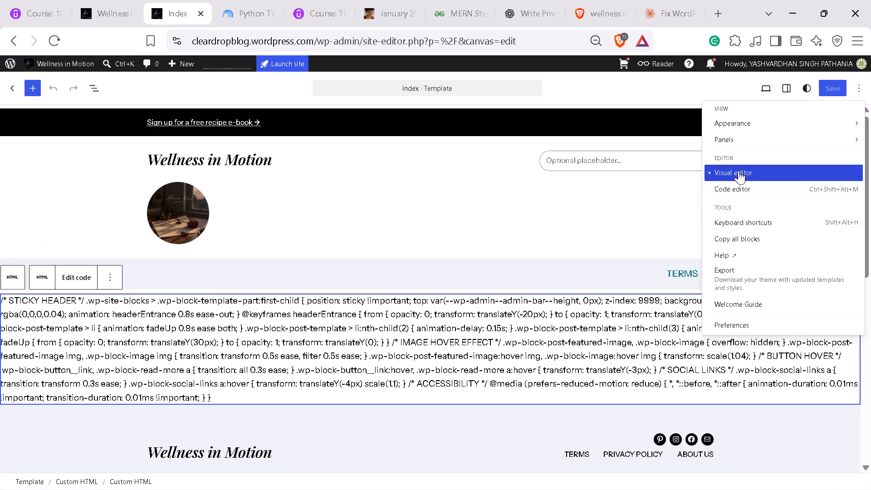
left_click(738, 189)
left_click(489, 249)
key("ctrl+a")
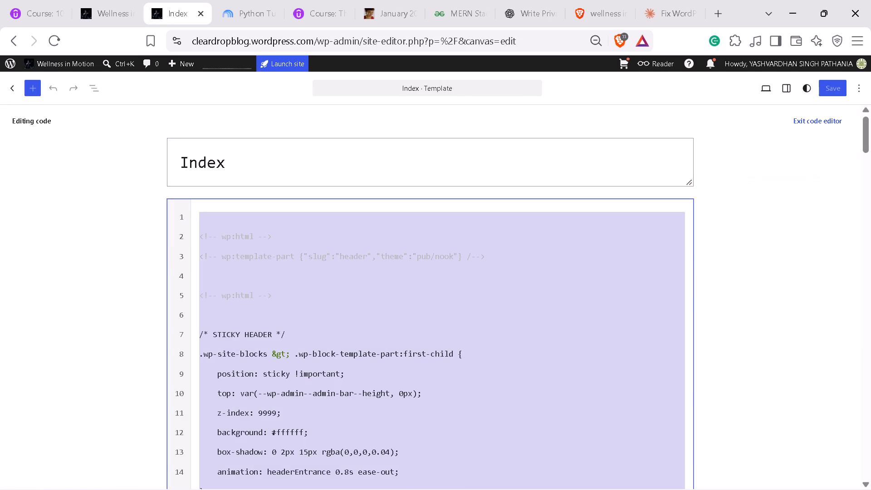
key("ctrl+v")
scroll(588, 313, "up", 5)
scroll(588, 314, "down", 13)
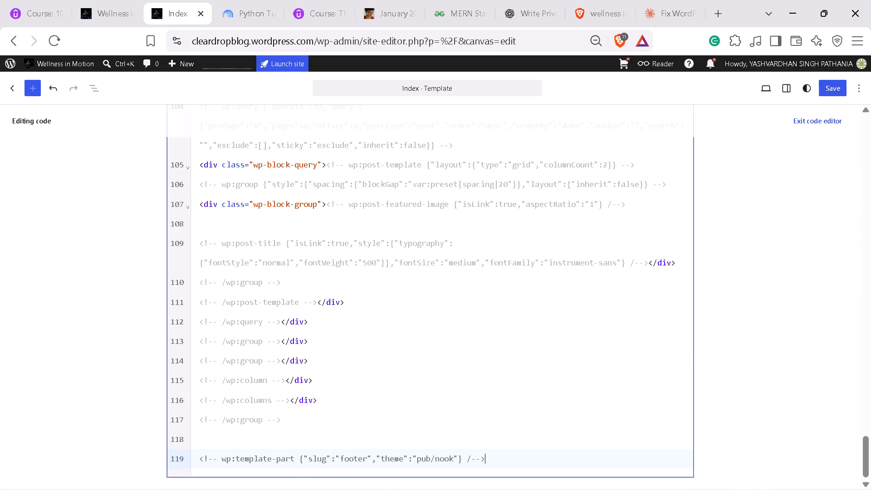
left_click(831, 84)
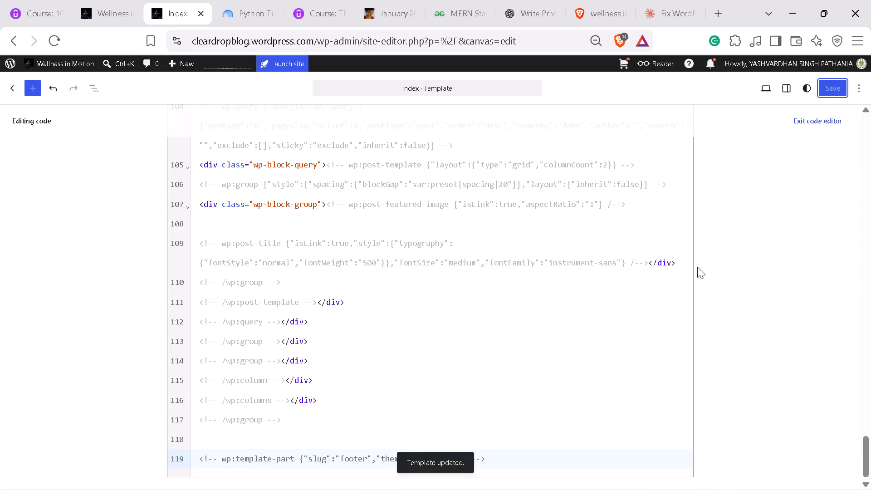
View the Wellness in Motion live home page to check how the restored template renders.
left_click(54, 66)
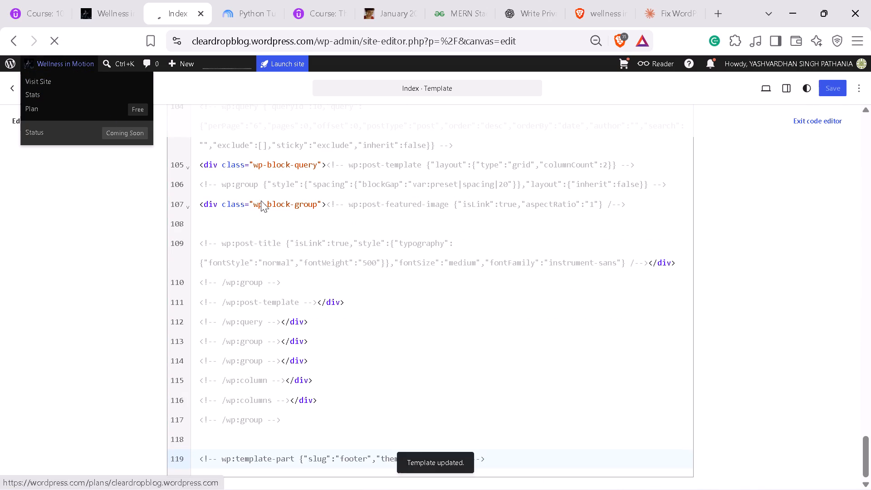
scroll(404, 318, "down", 7)
scroll(404, 318, "up", 3)
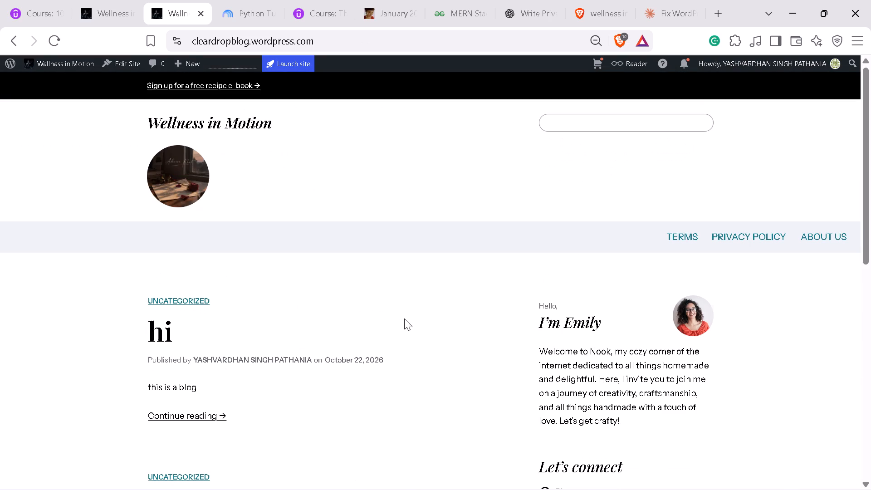
scroll(404, 318, "up", 2)
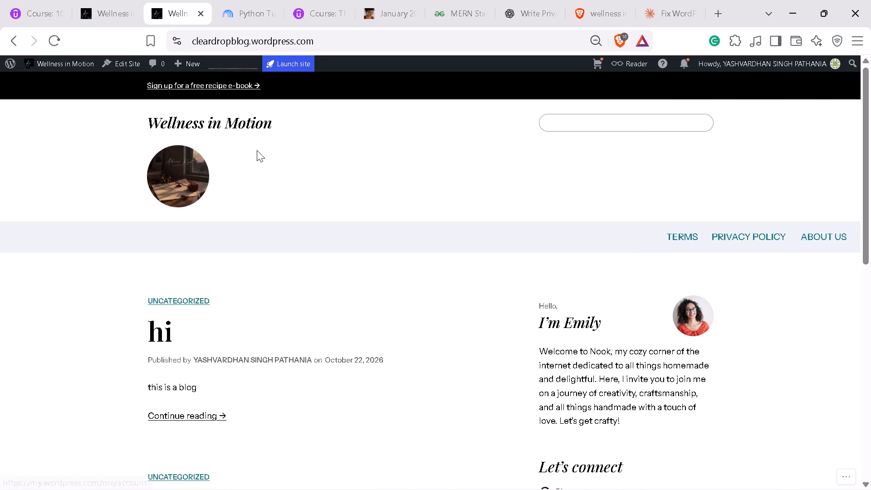
left_click(222, 245)
Reopen the Index template from the live home page and switch it to the visual editor.
left_click(122, 59)
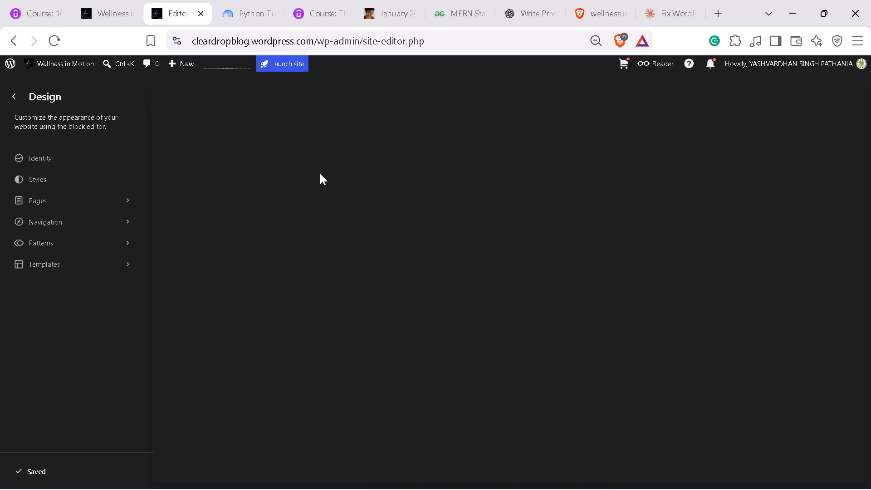
scroll(528, 240, "up", 2)
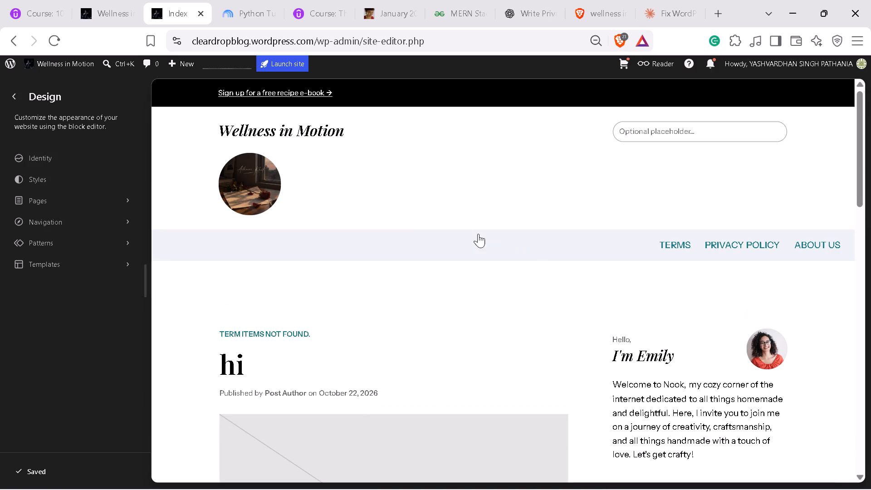
left_click(465, 245)
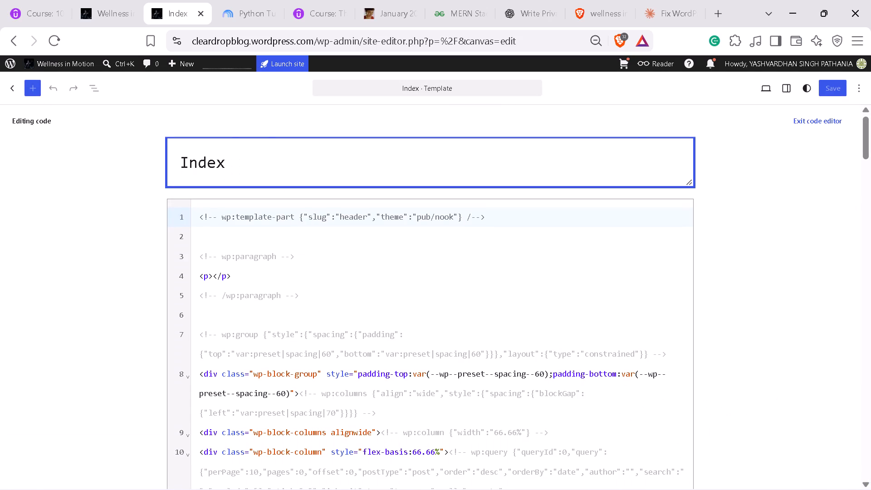
left_click(19, 44)
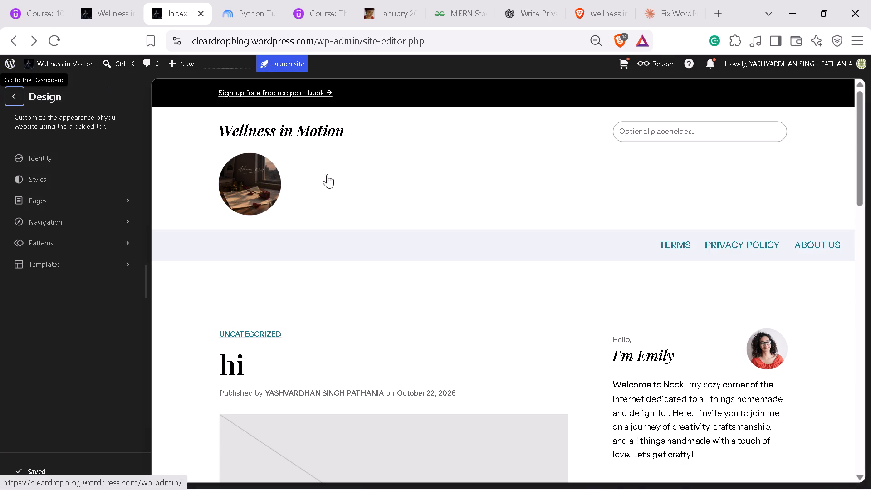
left_click(445, 237)
left_click(857, 83)
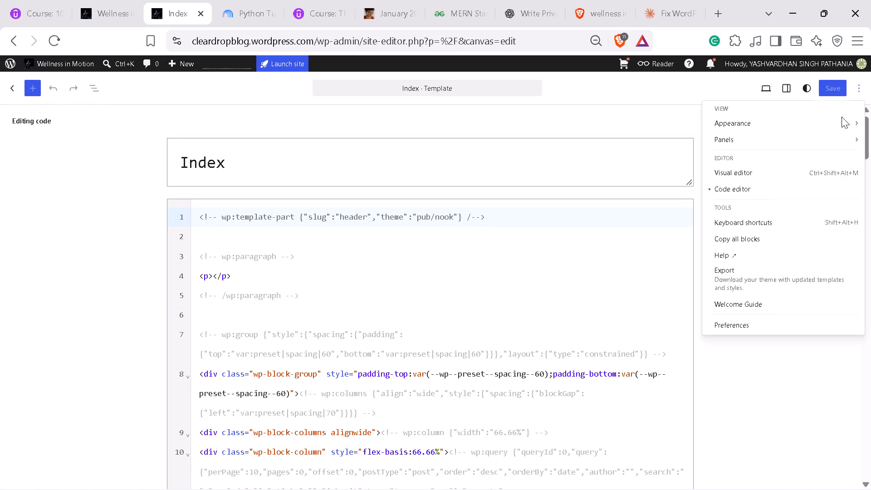
left_click(795, 179)
Inspect the header block's options and navigation settings, then close the settings and reselect the header.
left_click(473, 278)
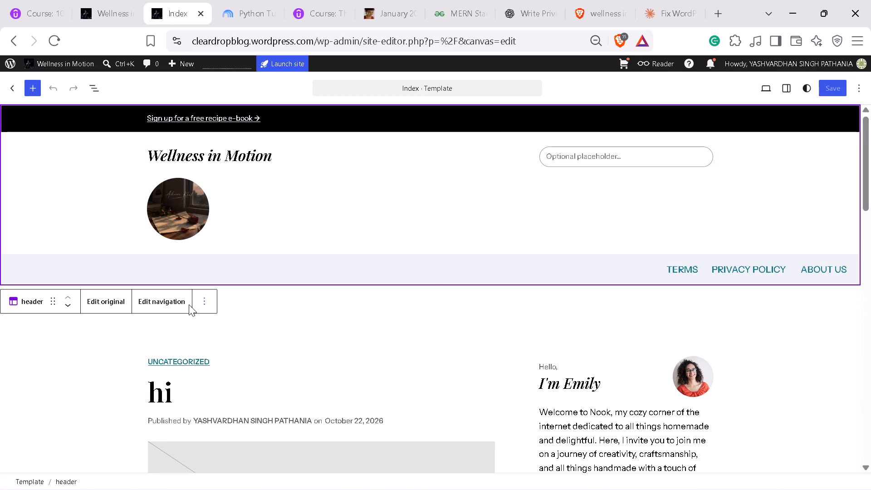
left_click(202, 305)
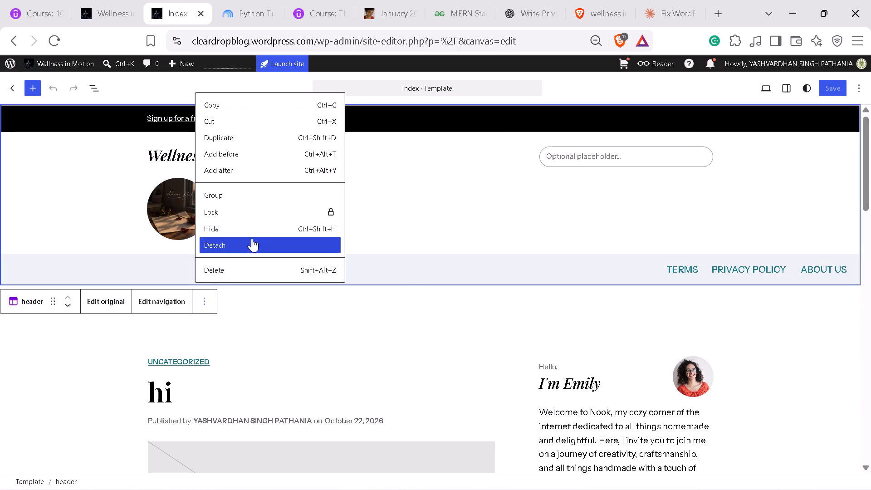
left_click(154, 298)
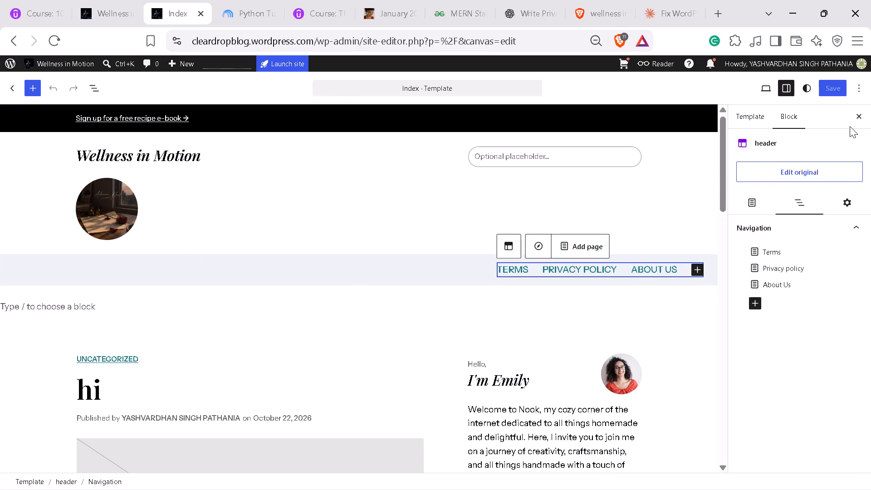
left_click(860, 120)
left_click(553, 216)
Switch the Index template from the visual editor to the code editor.
left_click(865, 83)
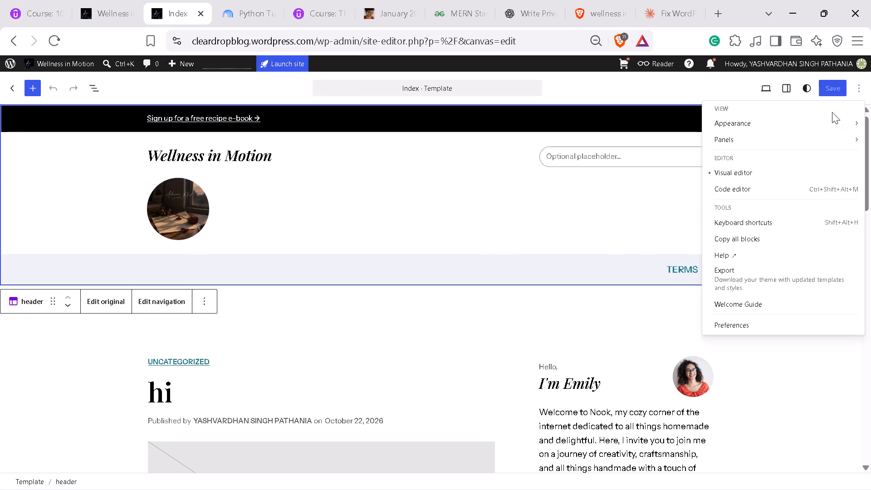
left_click(772, 194)
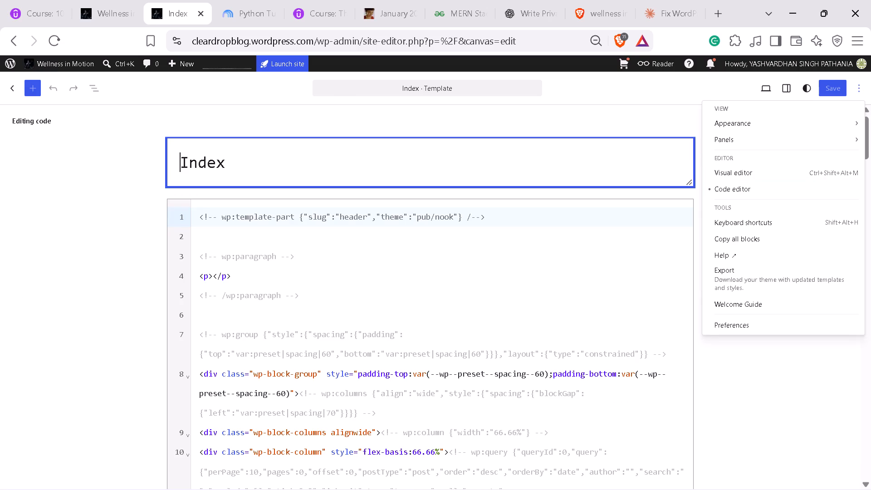
left_click(451, 342)
Look through the Index template's code and search it for "terms".
scroll(451, 342, "down", 2)
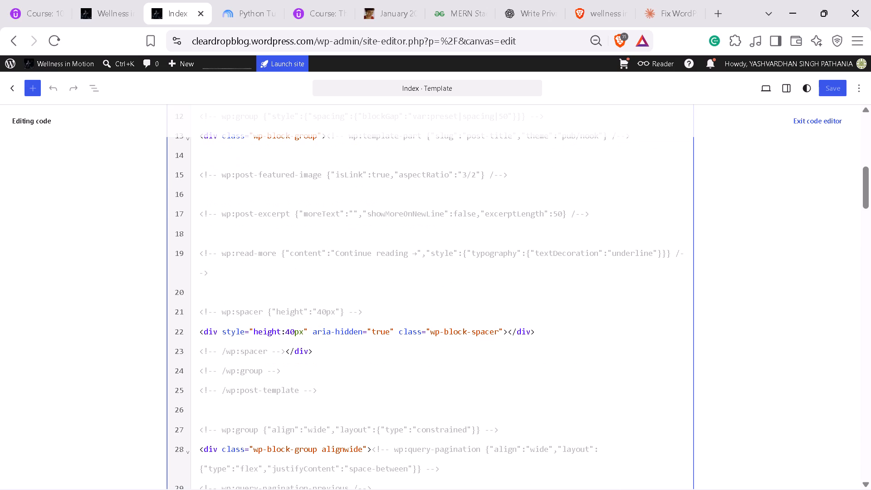
scroll(451, 342, "down", 1)
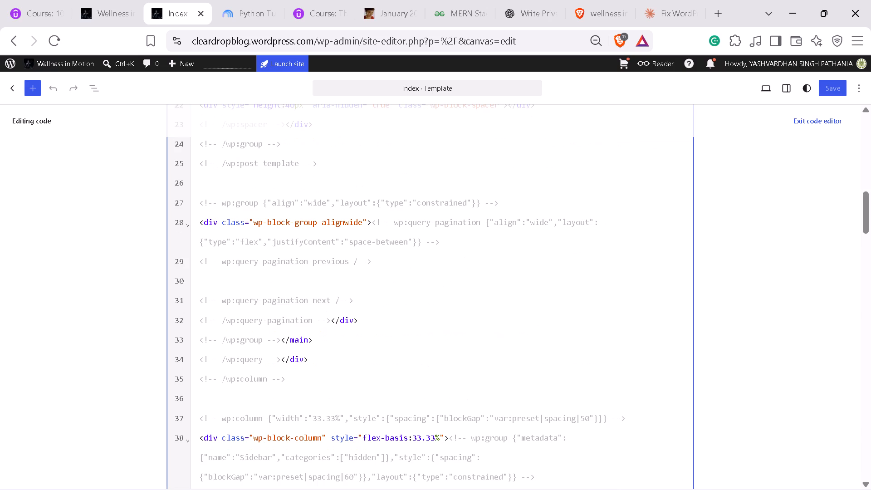
scroll(453, 342, "down", 1)
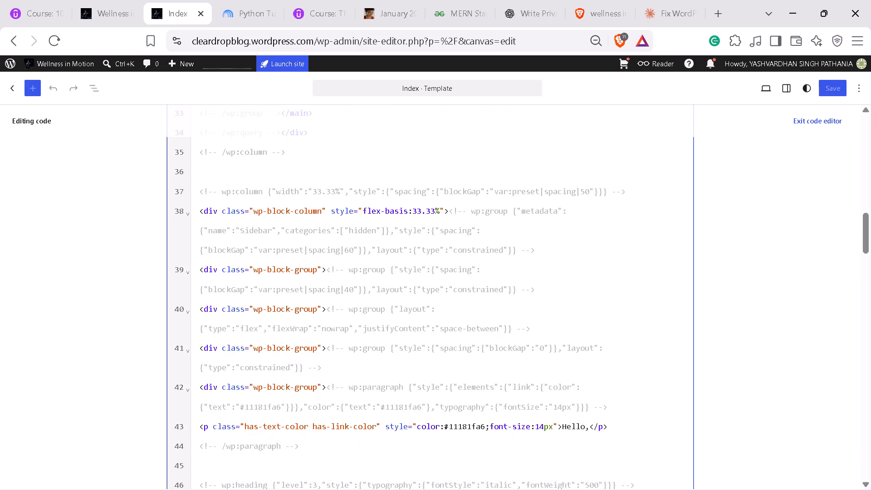
scroll(453, 342, "down", 1)
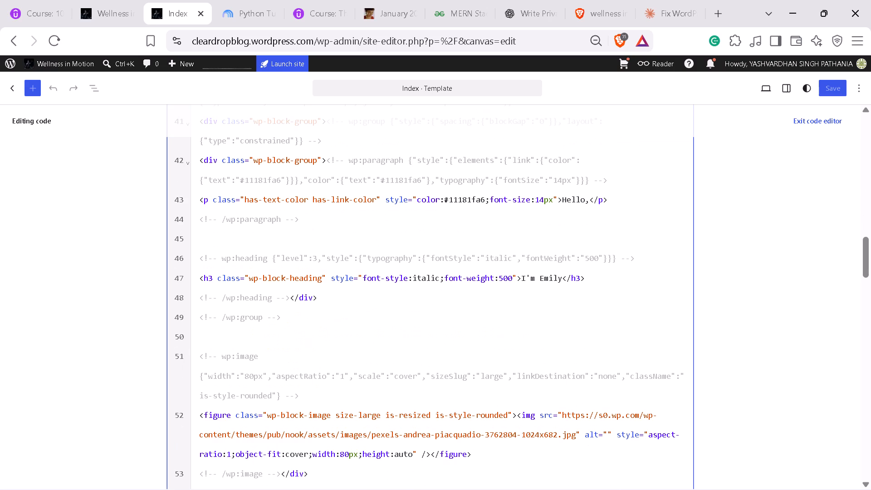
left_click(448, 321)
key("ctrl+f")
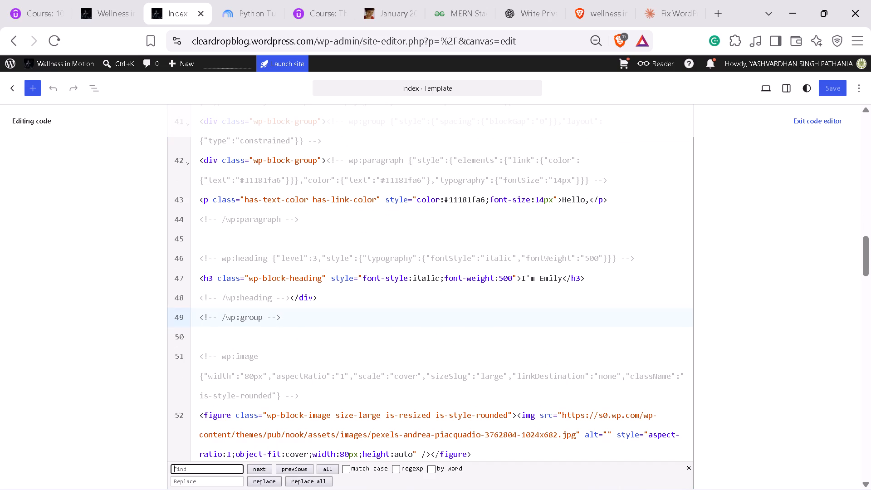
type("terms")
key("Return")
left_click(266, 469)
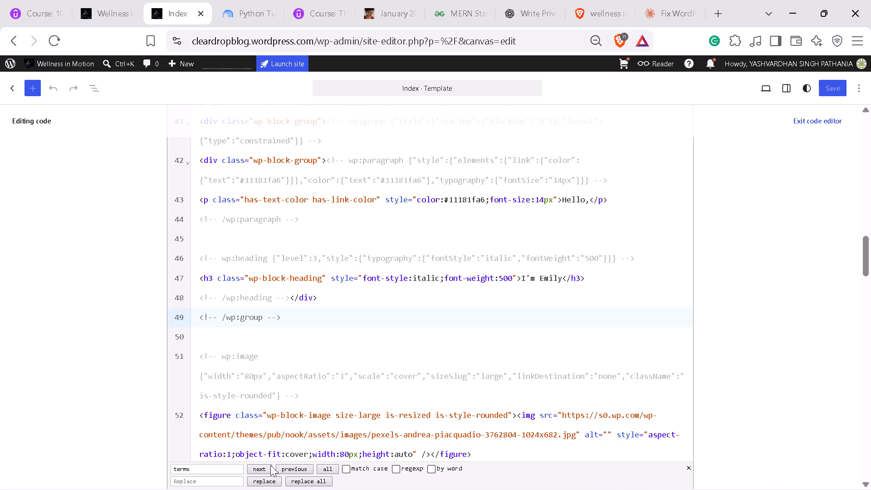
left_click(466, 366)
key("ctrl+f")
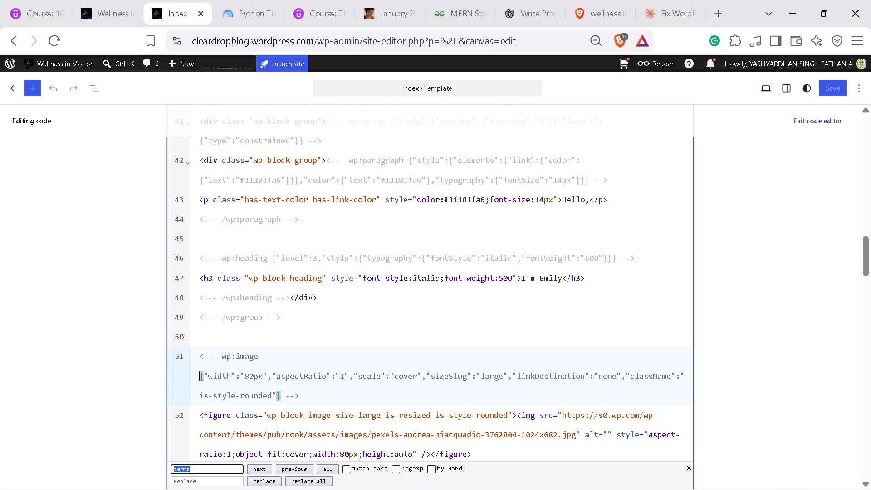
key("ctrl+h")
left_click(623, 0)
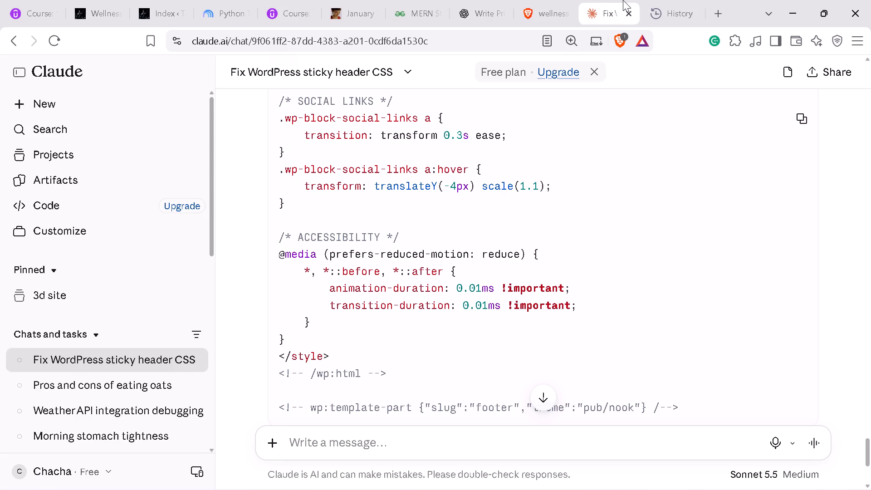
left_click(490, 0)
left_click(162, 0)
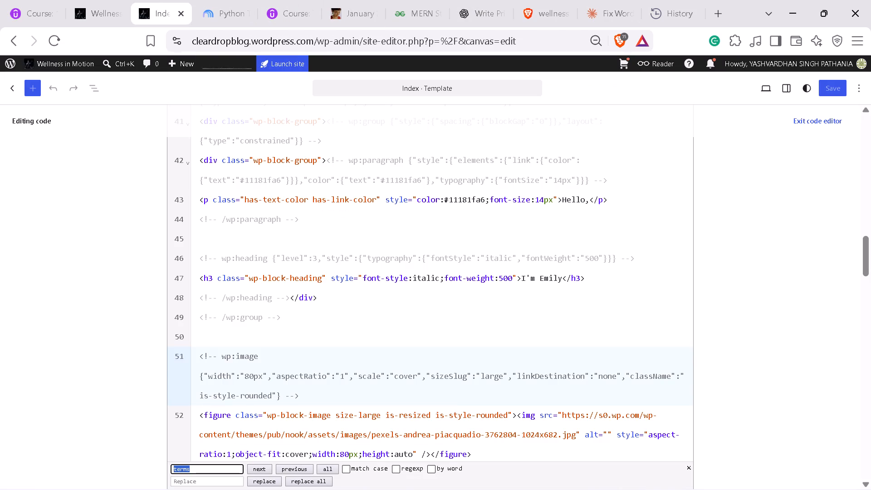
Close the code search and examine the remaining Index template markup, through the social links to the newsletter subscription block.
scroll(392, 456, "down", 2)
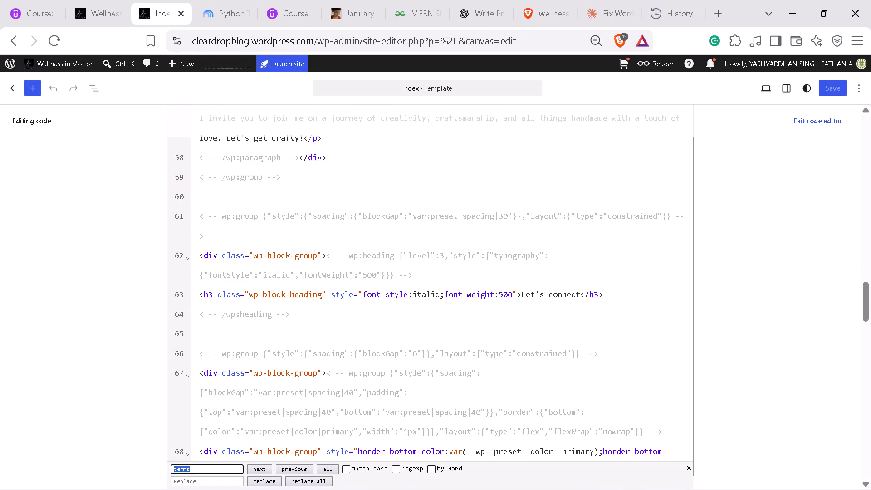
scroll(490, 420, "down", 1)
left_click(475, 361)
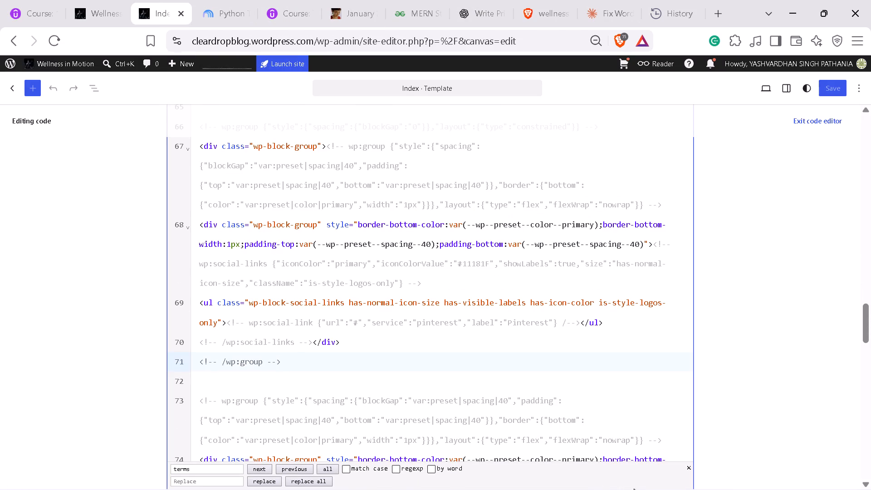
left_click(688, 468)
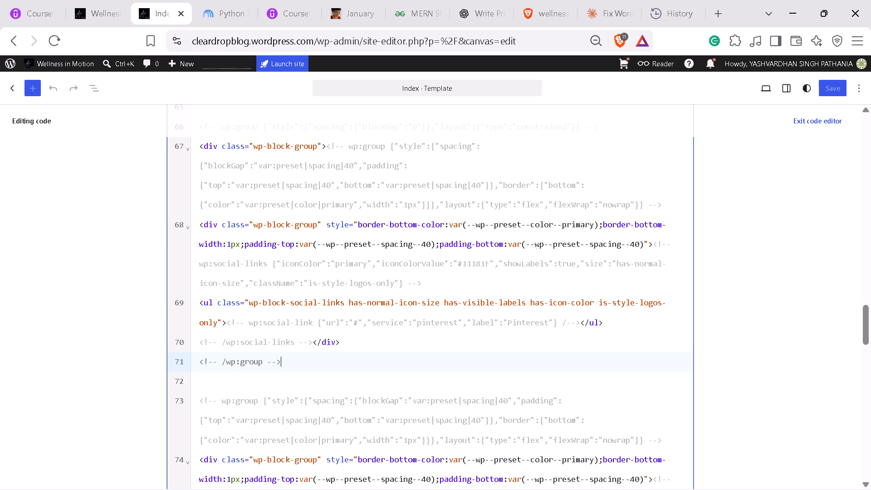
scroll(406, 353, "down", 2)
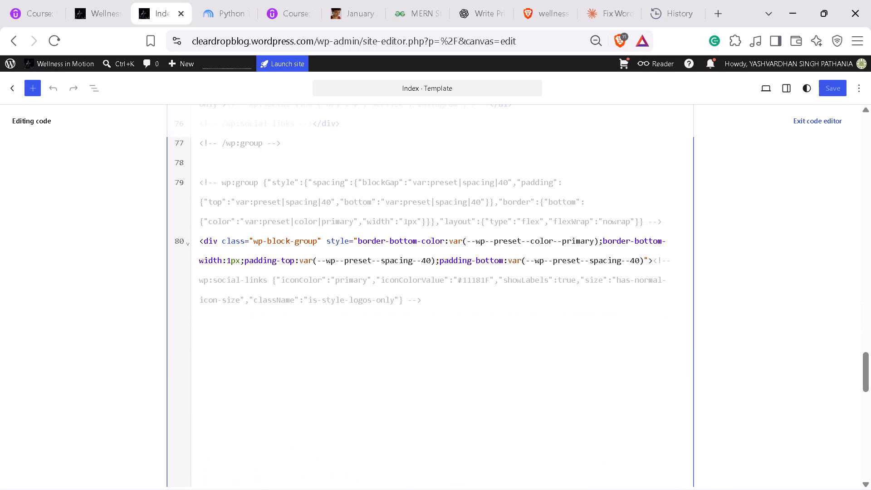
scroll(406, 353, "down", 1)
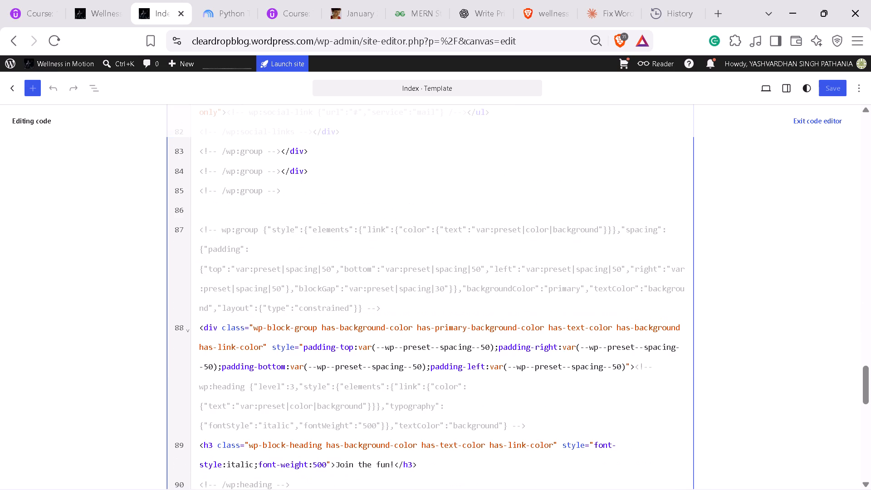
scroll(406, 353, "down", 1)
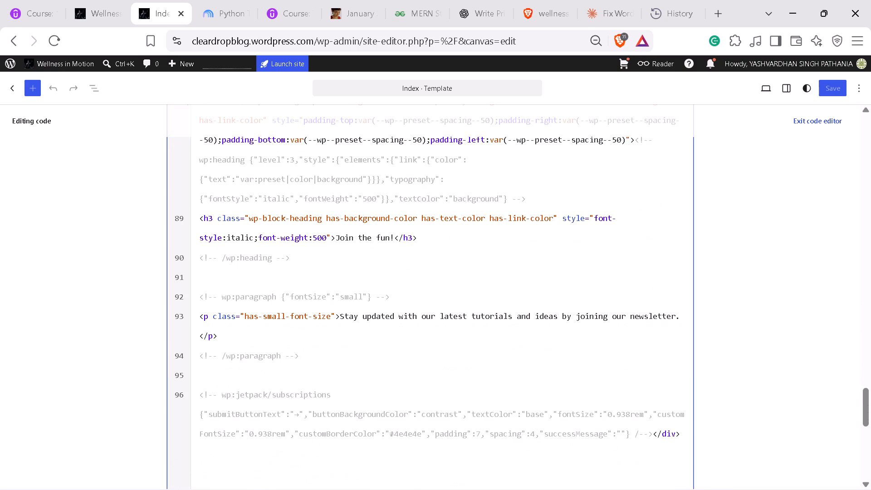
Return to the start of the Index template's code and examine it again through to the social links groups.
scroll(406, 353, "up", 1)
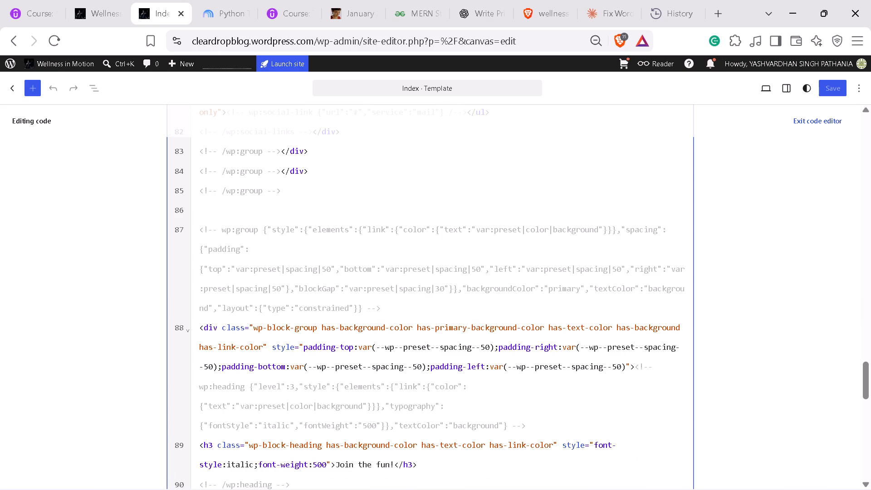
scroll(375, 380, "up", 1)
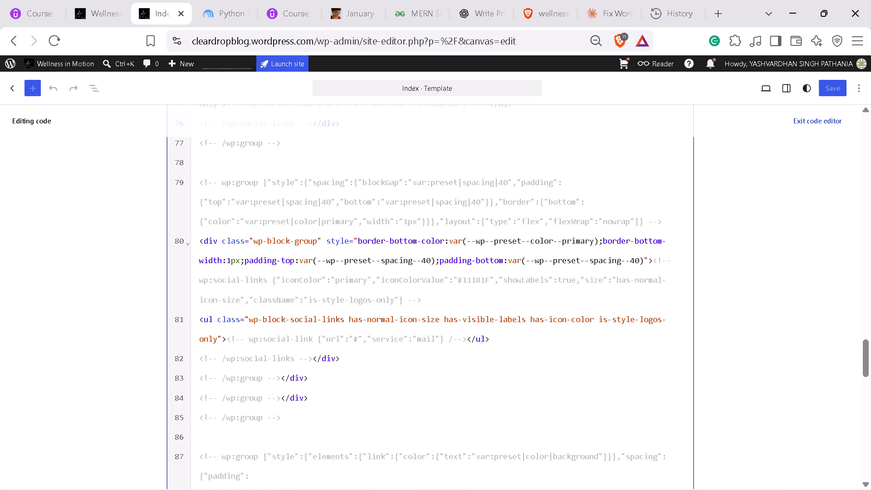
scroll(477, 338, "up", 2)
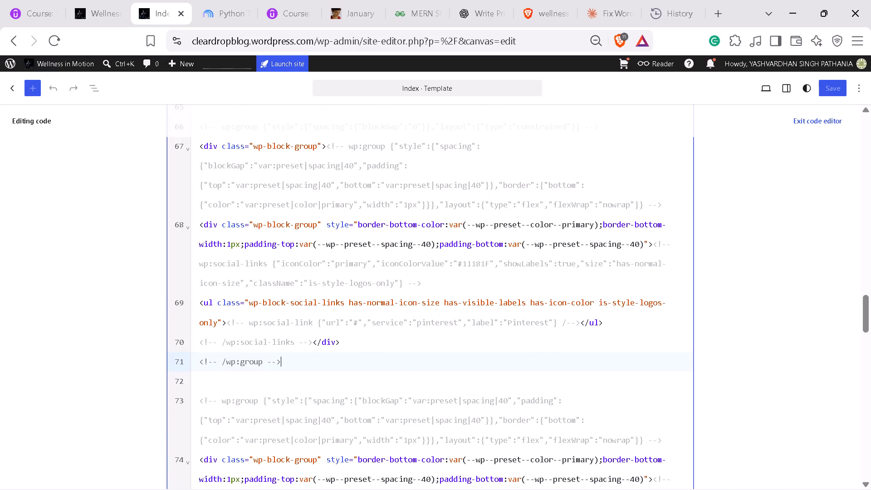
scroll(464, 340, "up", 3)
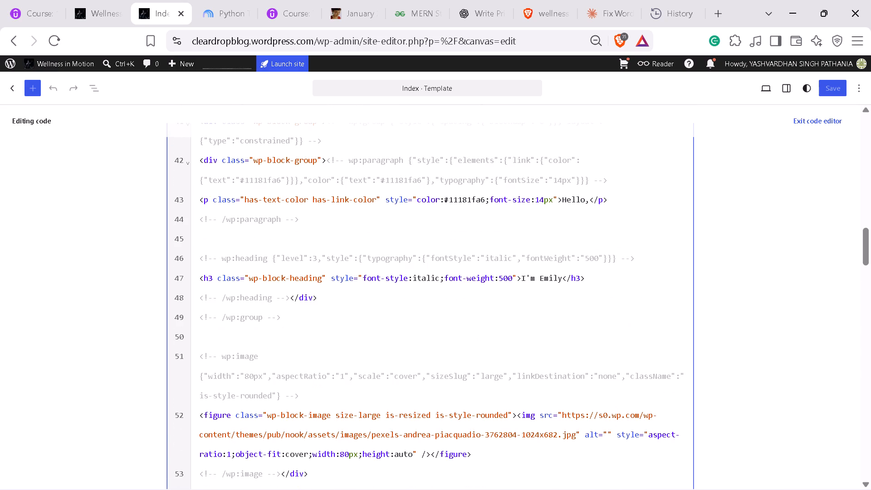
scroll(463, 343, "up", 2)
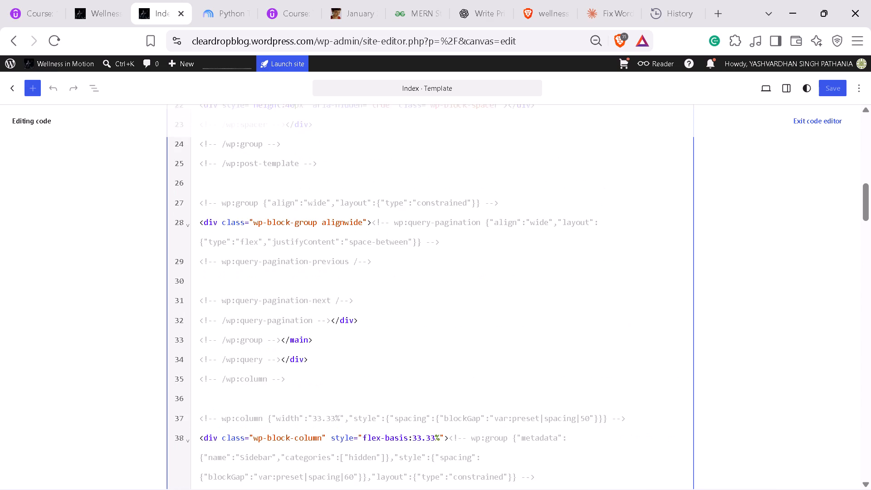
scroll(463, 343, "up", 3)
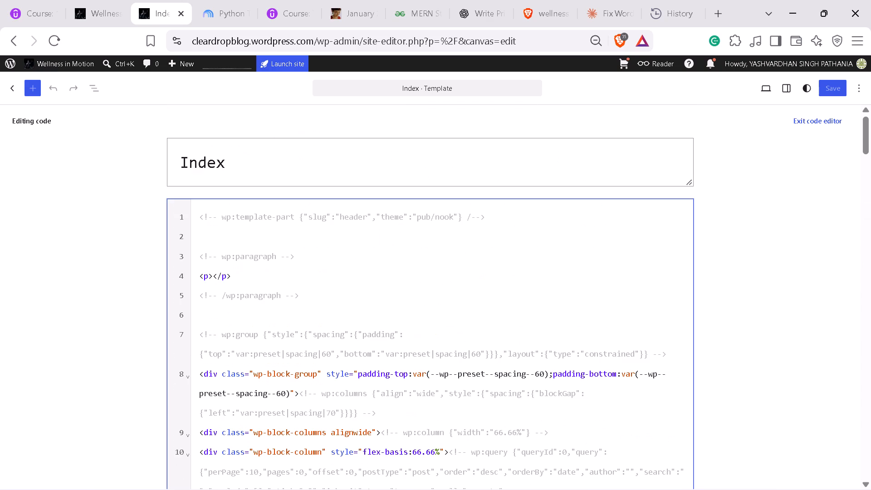
scroll(405, 379, "down", 2)
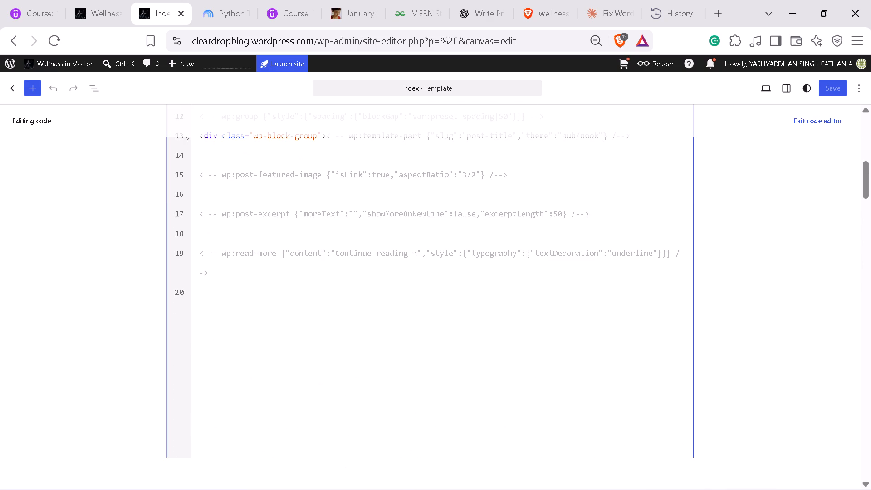
scroll(405, 379, "down", 1)
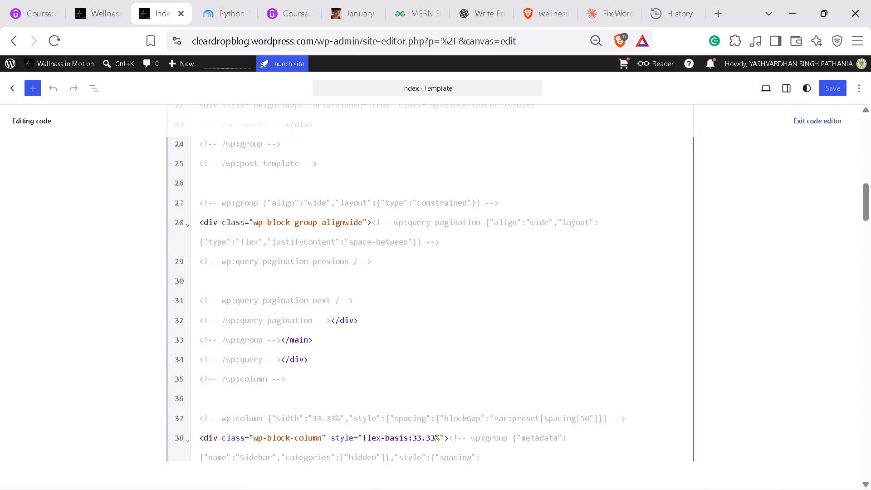
scroll(261, 350, "down", 1)
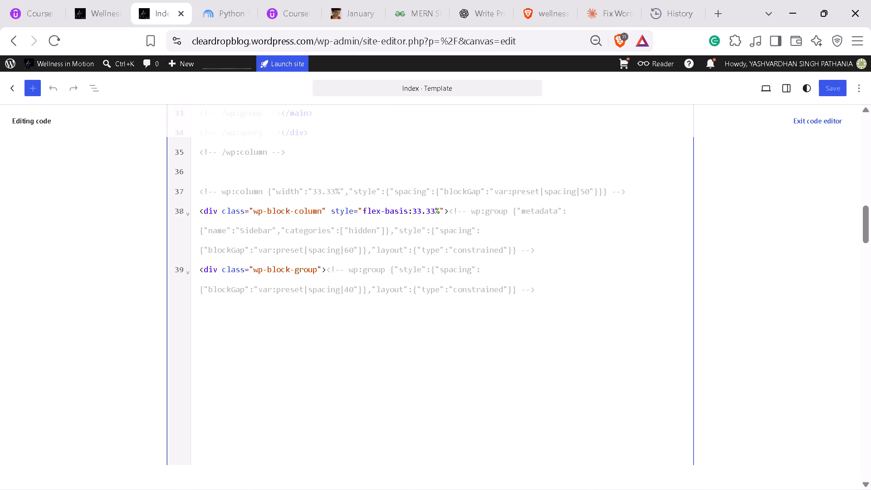
scroll(298, 283, "down", 1)
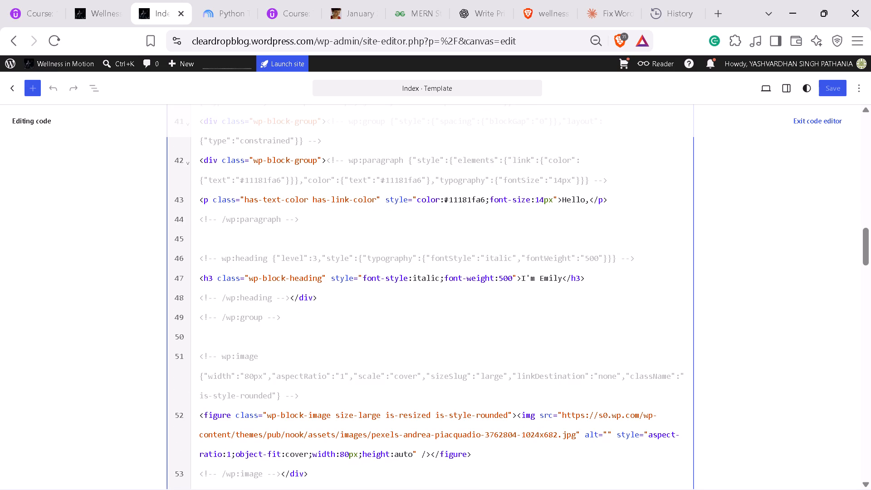
scroll(306, 339, "down", 1)
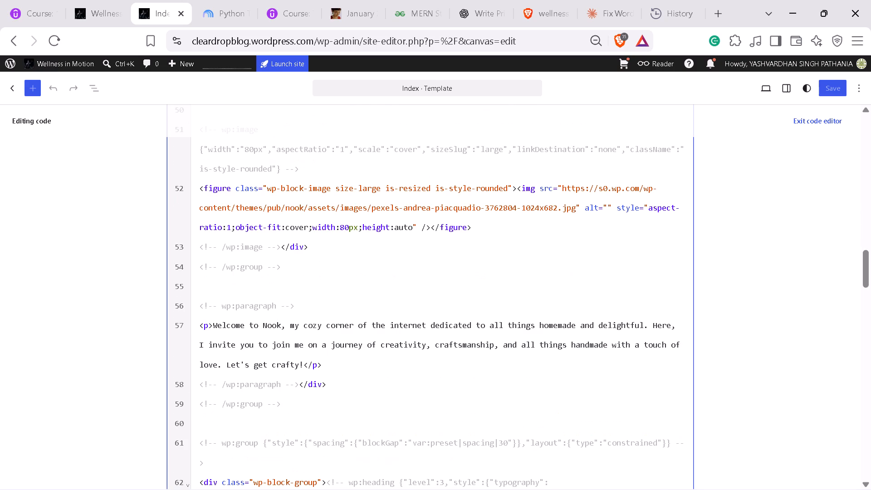
scroll(306, 339, "down", 2)
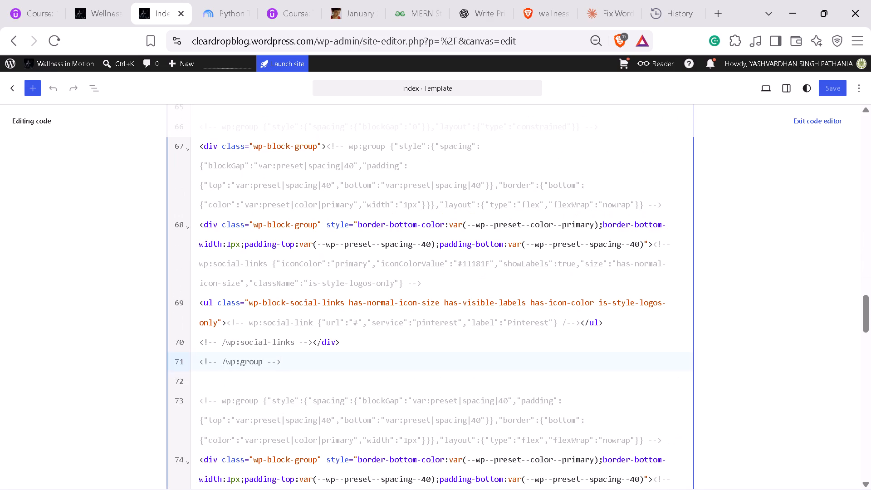
scroll(299, 337, "down", 1)
Return to the start of the Index template's code and examine it through the post query to the sidebar's "I'm Emily" heading.
scroll(299, 337, "up", 11)
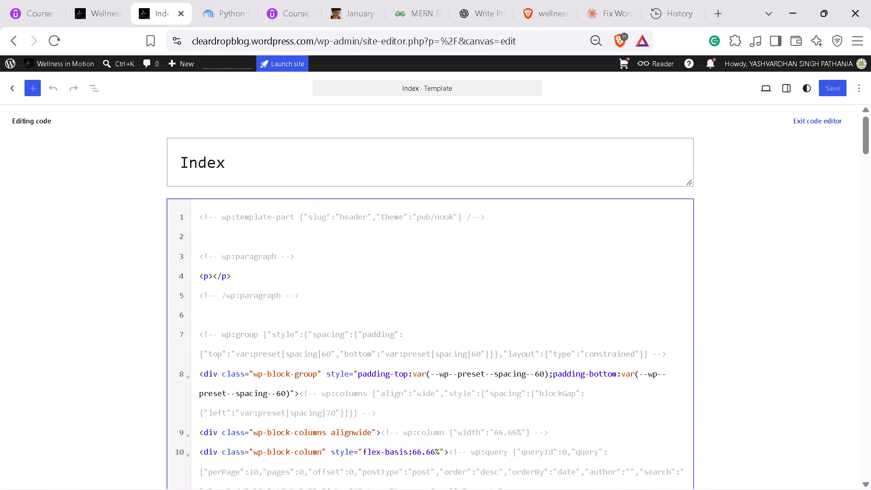
scroll(424, 289, "down", 1)
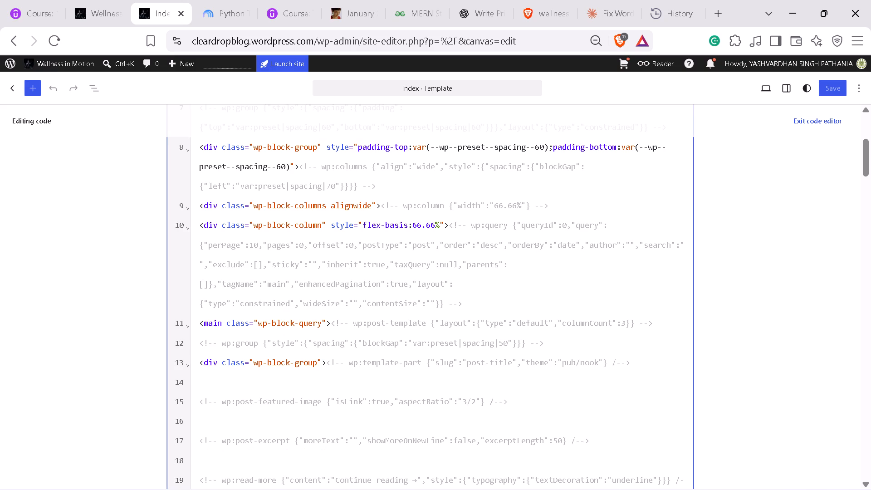
scroll(438, 385, "up", 1)
scroll(438, 385, "down", 2)
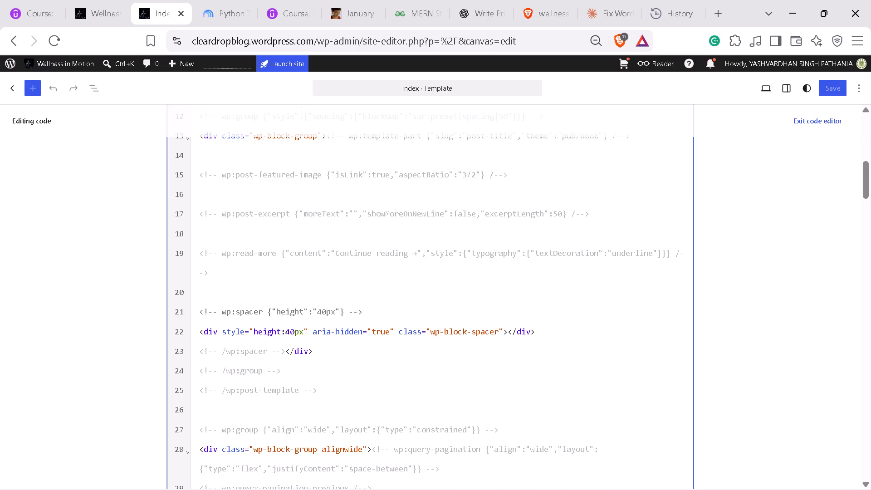
scroll(357, 302, "down", 1)
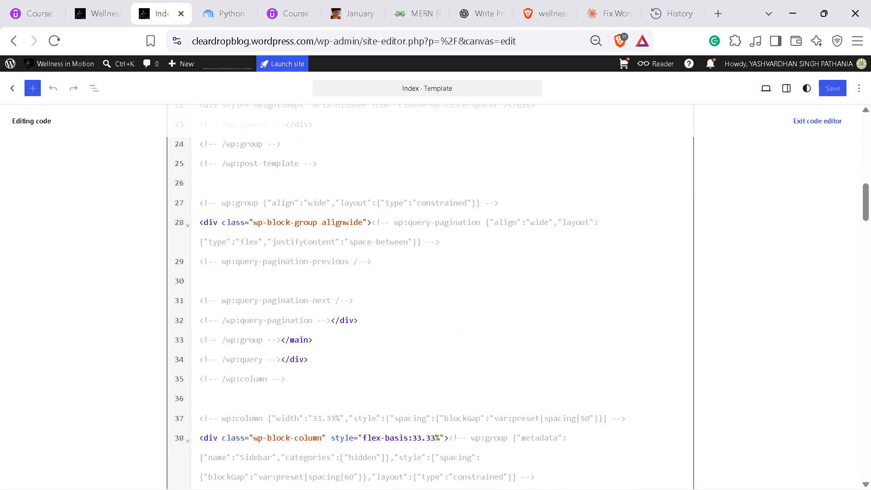
scroll(357, 306, "down", 1)
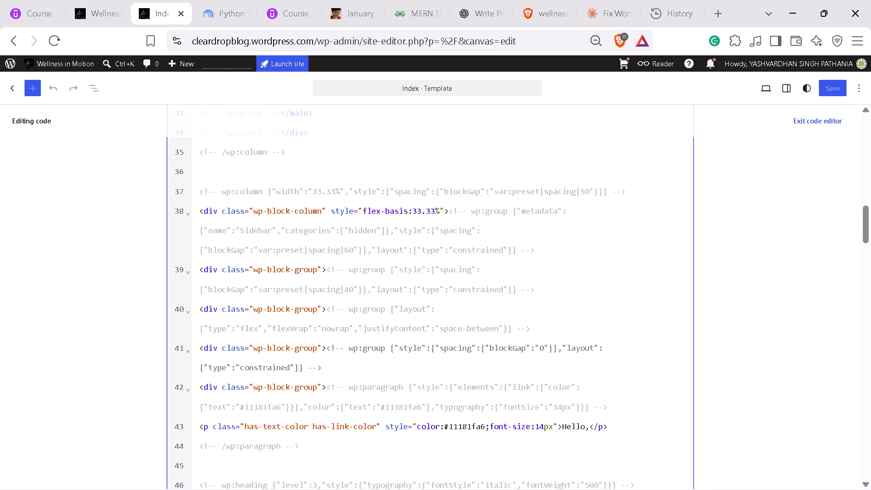
scroll(426, 345, "down", 1)
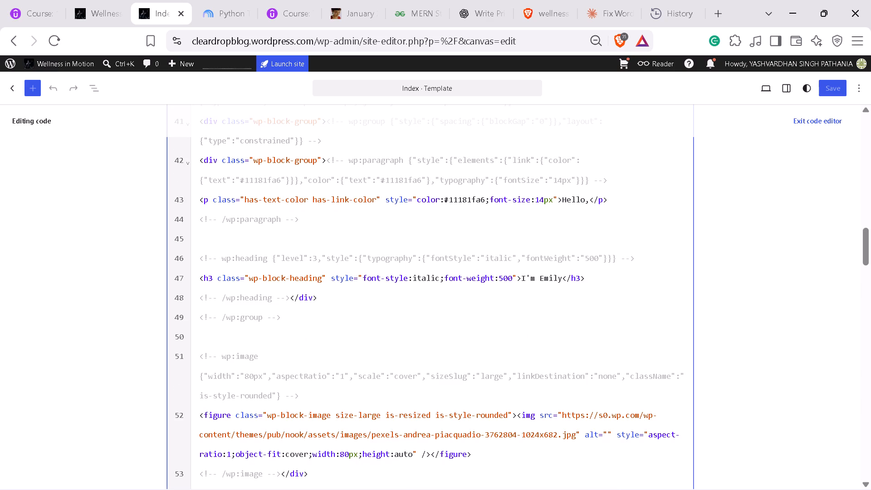
Recheck the Index template's code from its first line to the "Let's connect" group, ending back at the header template-part reference.
scroll(449, 305, "up", 6)
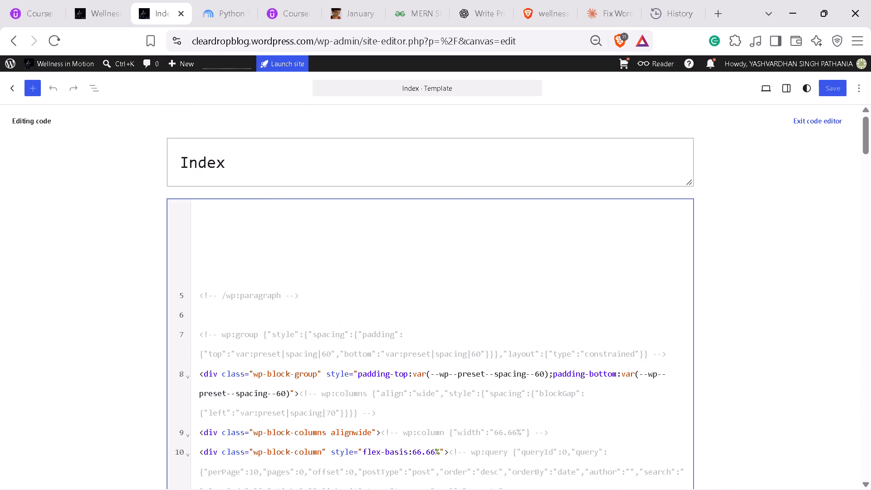
scroll(449, 305, "up", 3)
scroll(381, 310, "down", 1)
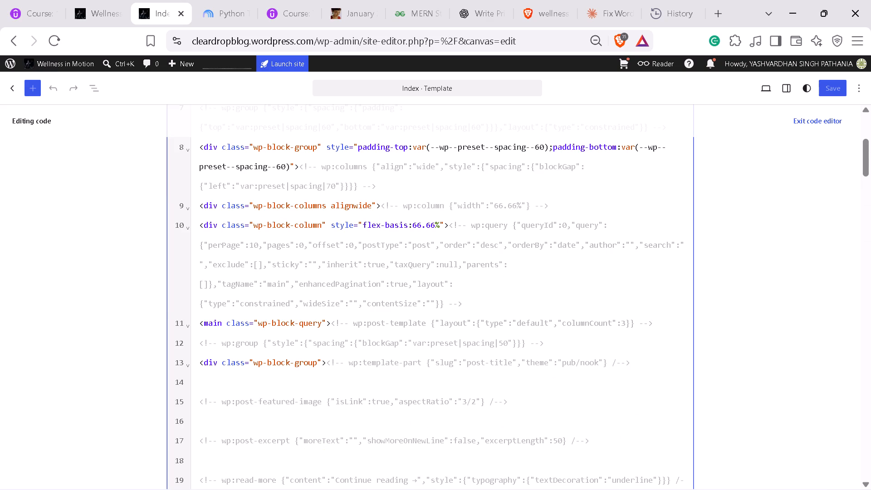
middle_click(607, 287)
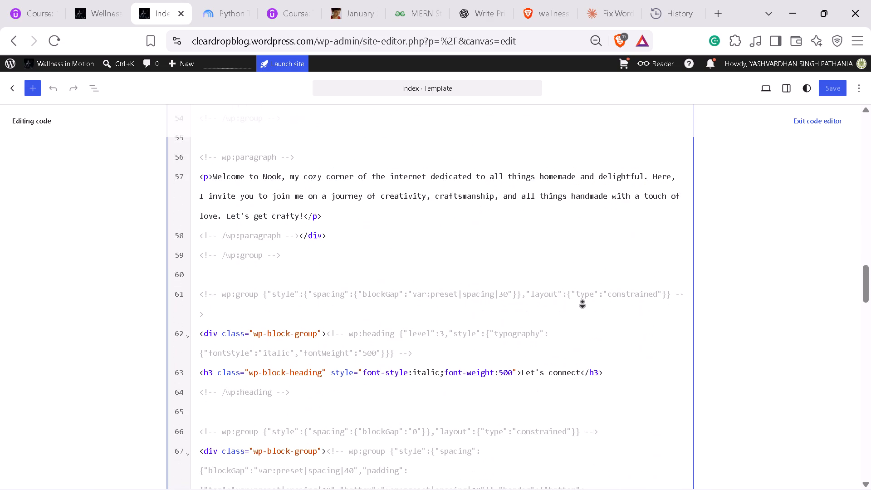
middle_click(582, 302)
scroll(553, 302, "up", 10)
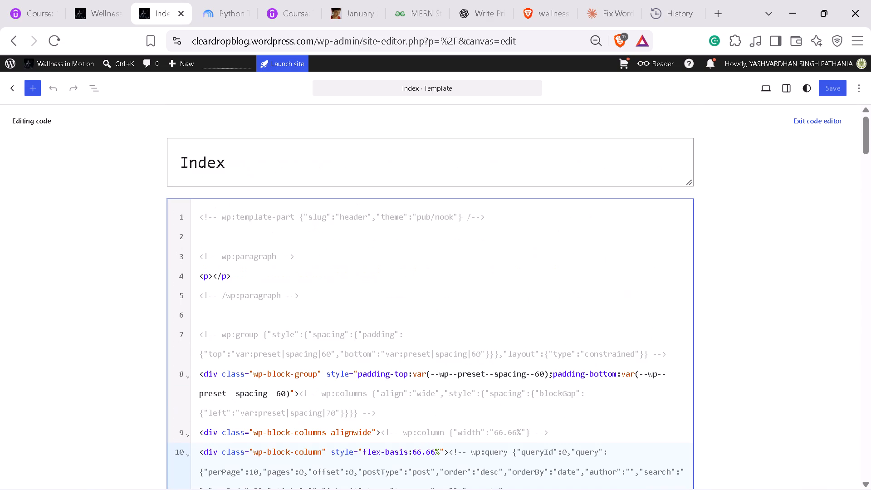
left_click(401, 303)
left_click(416, 309)
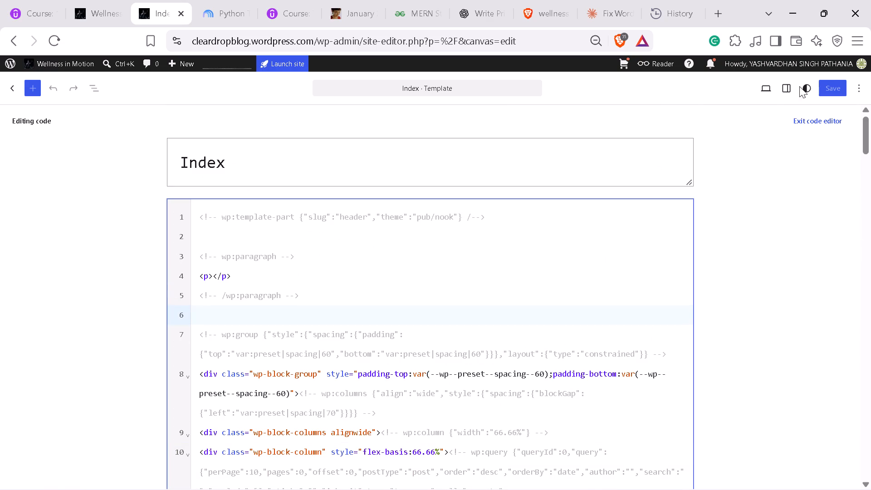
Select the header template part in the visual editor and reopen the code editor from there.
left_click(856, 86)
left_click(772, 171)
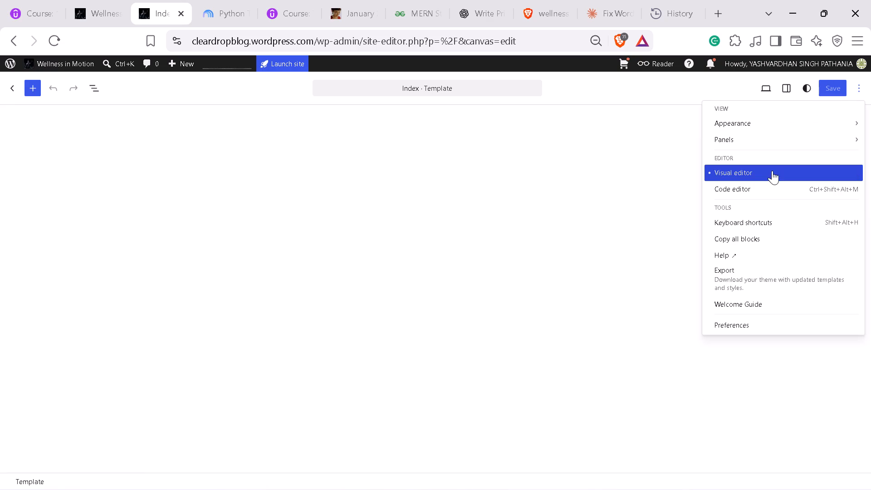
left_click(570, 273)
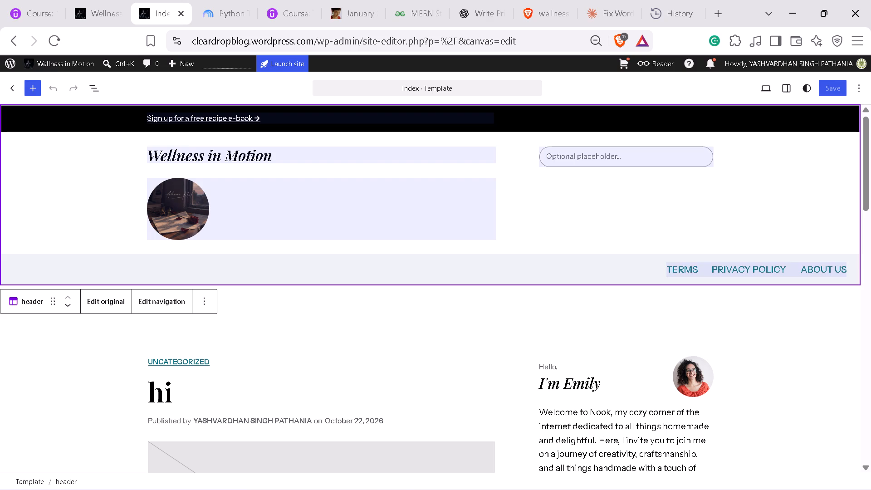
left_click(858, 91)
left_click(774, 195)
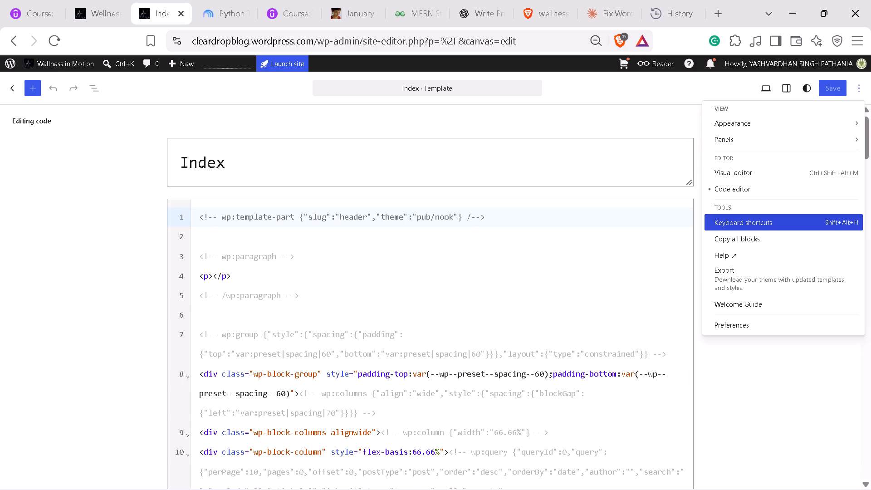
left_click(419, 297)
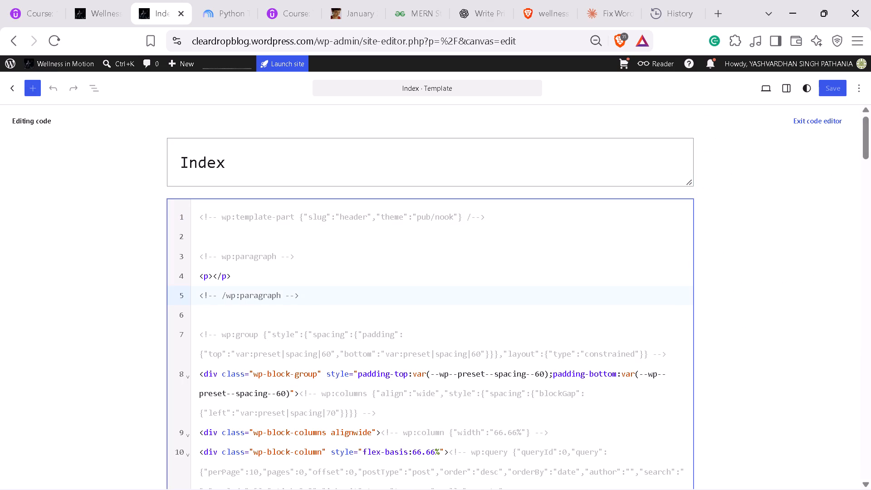
Examine the reopened code again, from the opening group and post query down to the sidebar column's greeting.
left_click(404, 392)
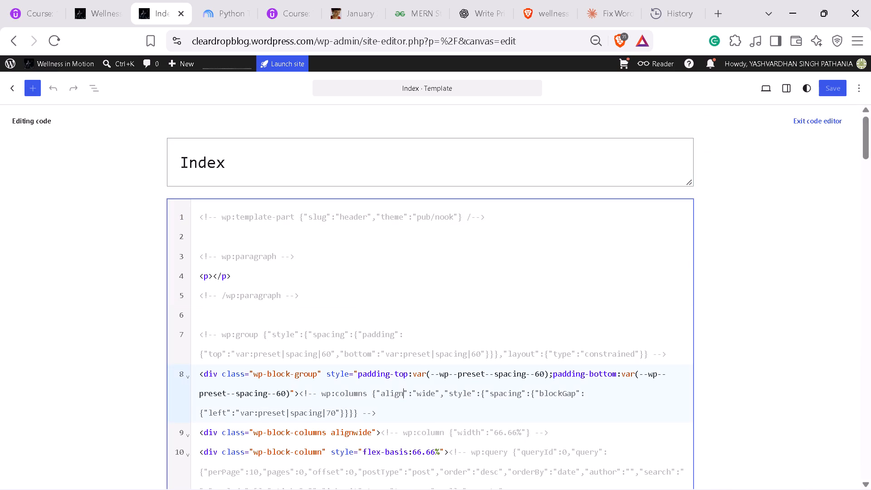
scroll(529, 404, "down", 1)
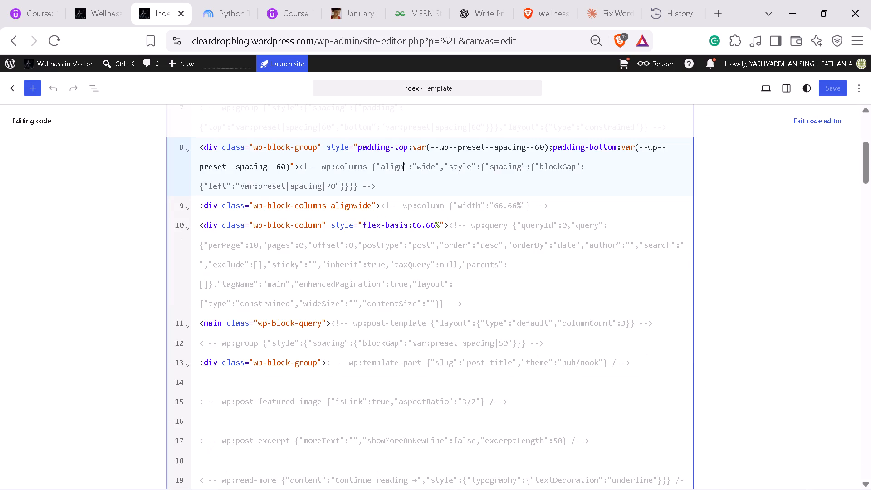
left_click(436, 277)
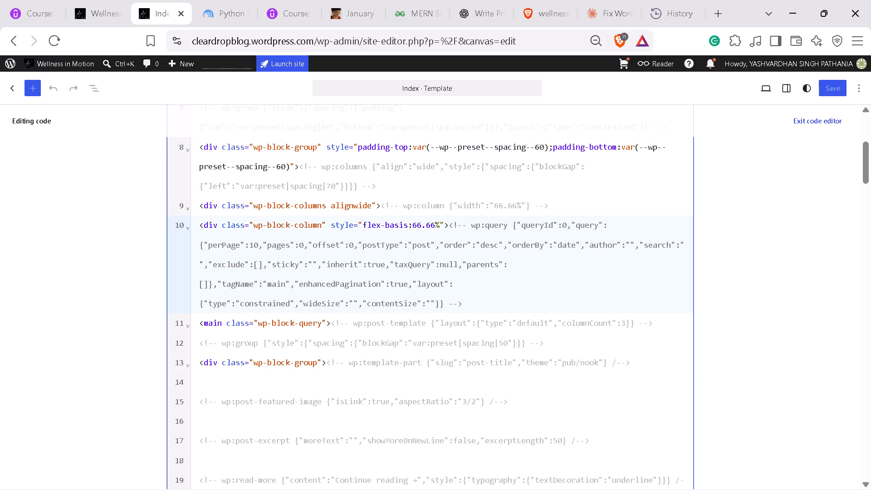
left_click(460, 294)
left_click(557, 340)
left_click(512, 366)
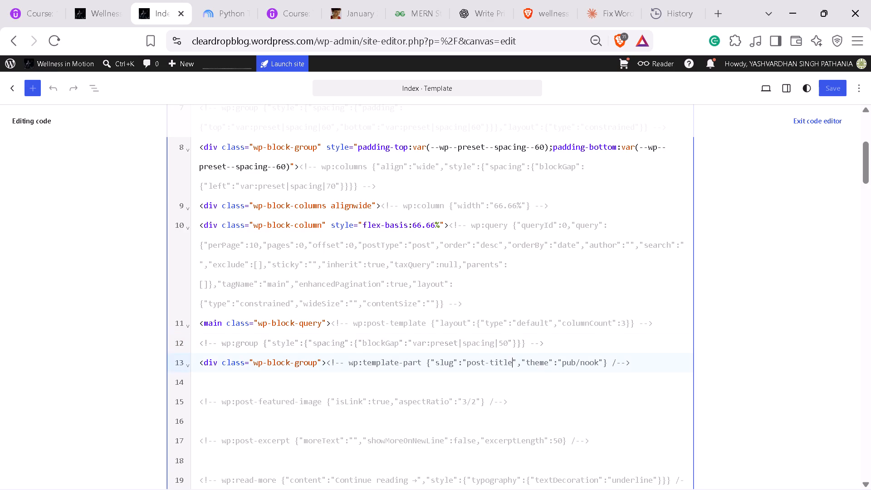
scroll(490, 372, "down", 1)
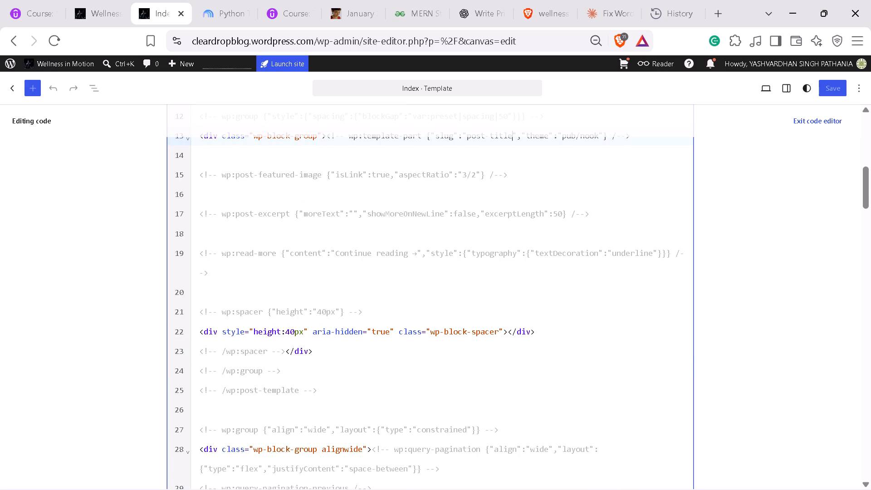
scroll(485, 335, "down", 2)
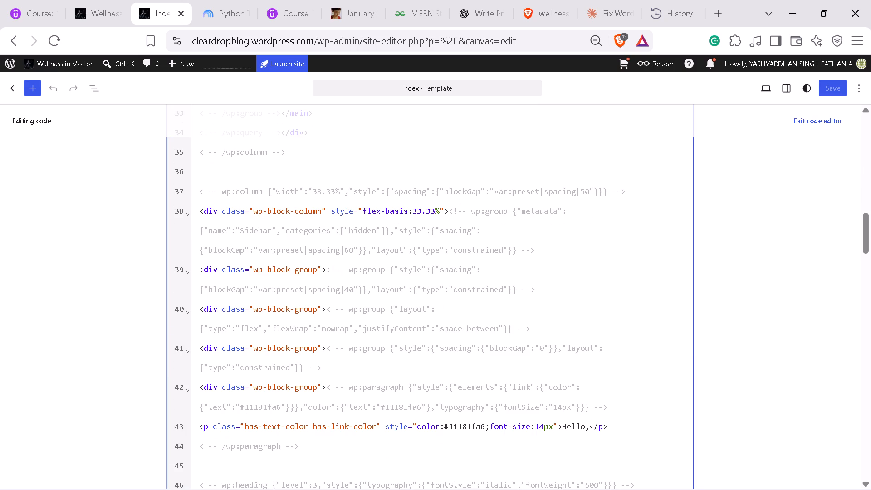
Leave the template code by visiting the Wellness in Motion site.
left_click(75, 57)
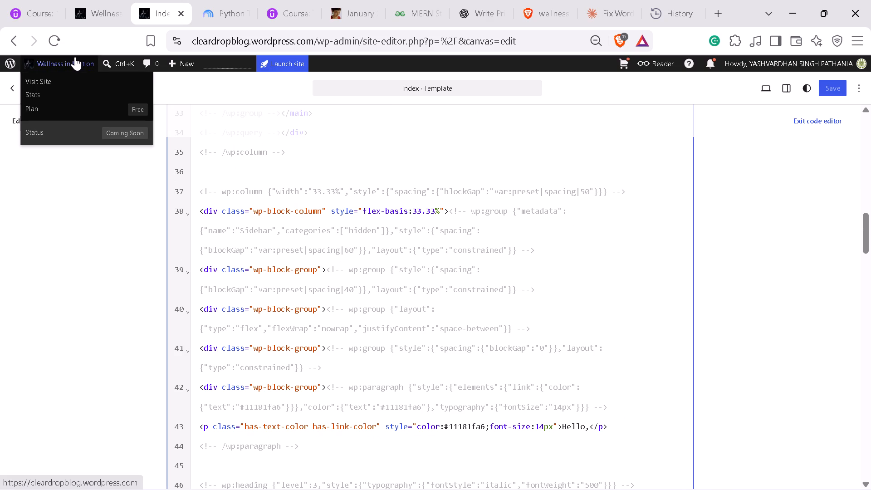
Switch to the Udemy digital marketing course, watch a short part of the "Header Menu" lecture and pause it.
left_click(296, 0)
left_click(294, 179)
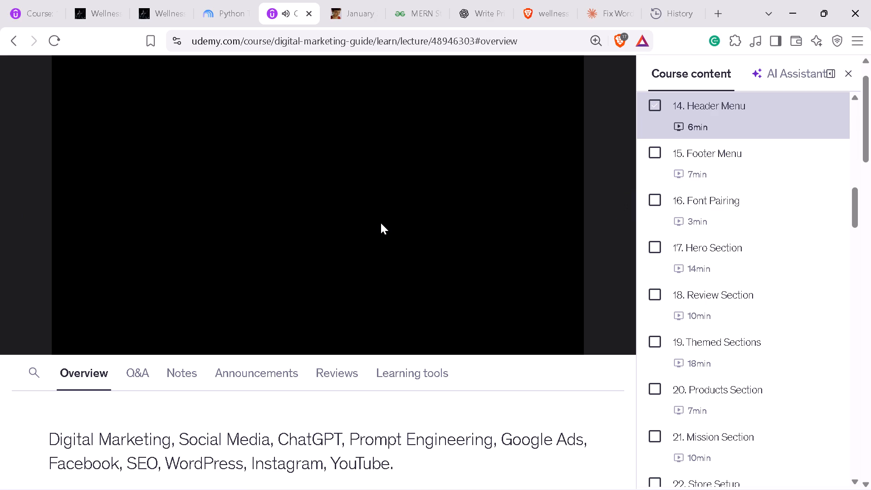
left_click(404, 193)
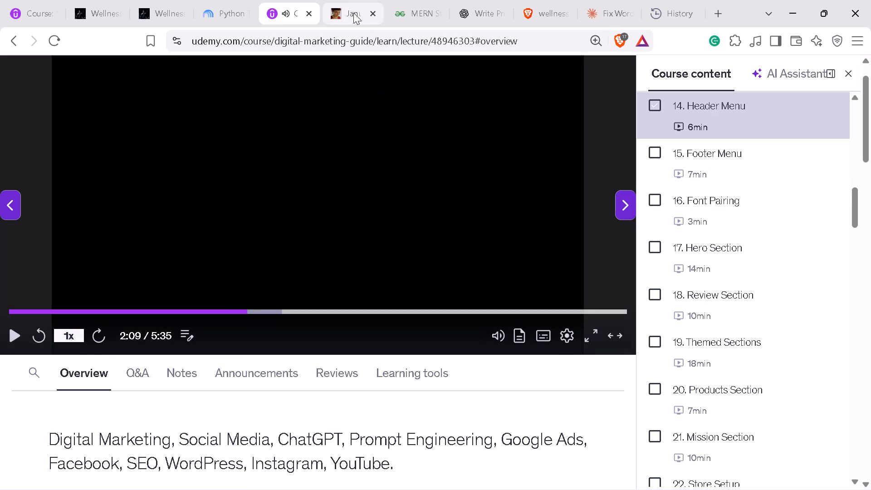
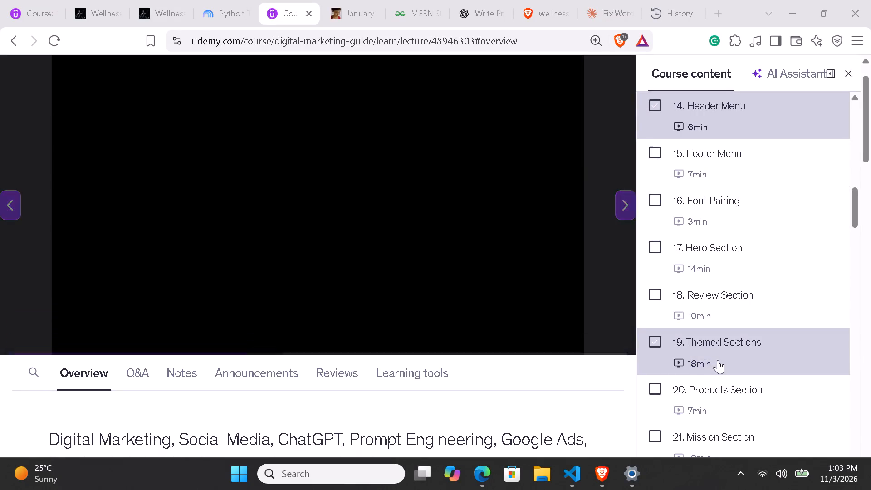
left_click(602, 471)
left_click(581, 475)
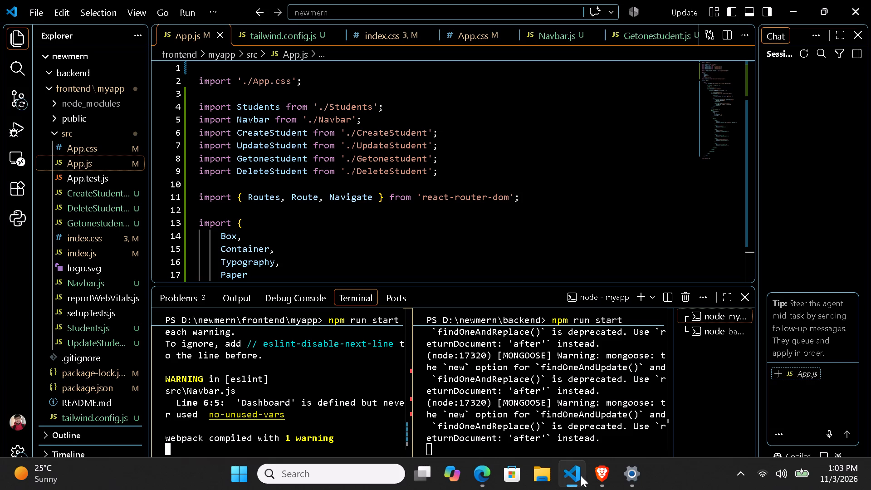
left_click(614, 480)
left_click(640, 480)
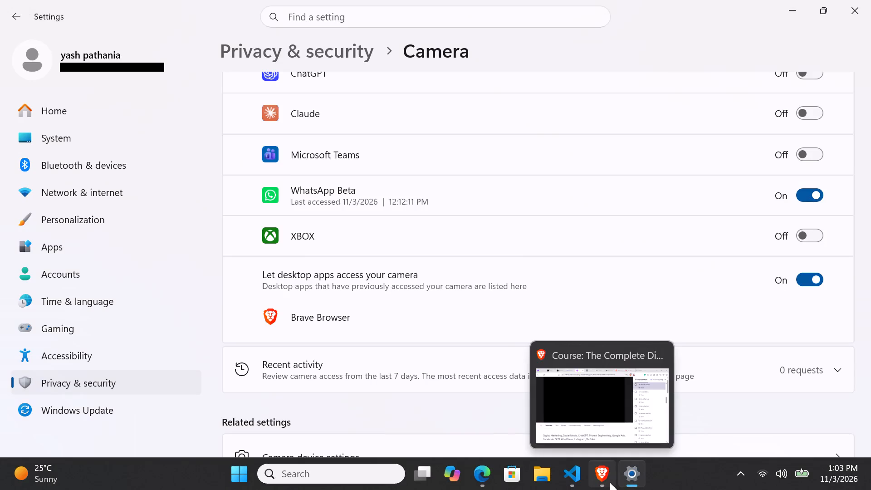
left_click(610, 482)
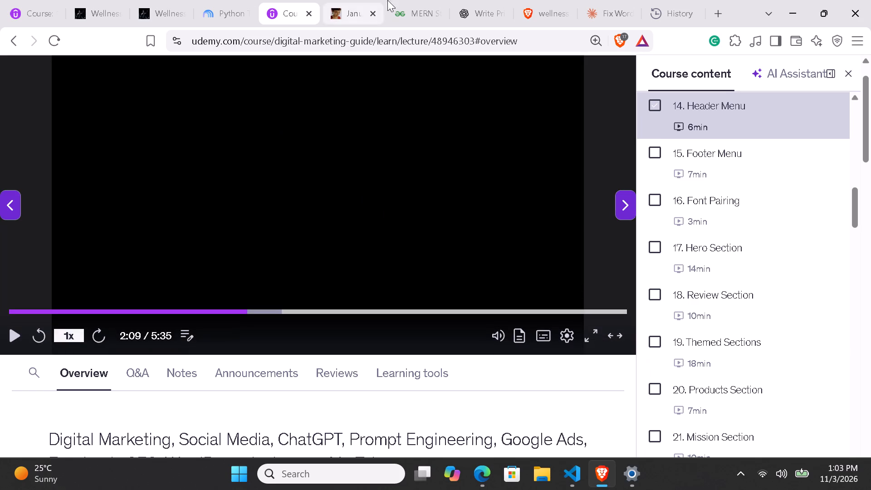
Switch back to the Wellness in Motion site and compare the header navigation in its two open copies.
left_click(145, 0)
left_click(91, 0)
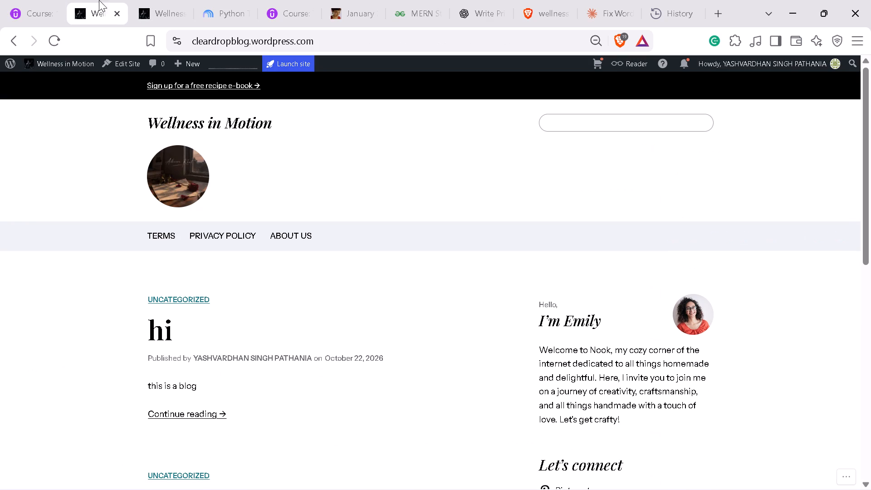
left_click(157, 0)
left_click(121, 10)
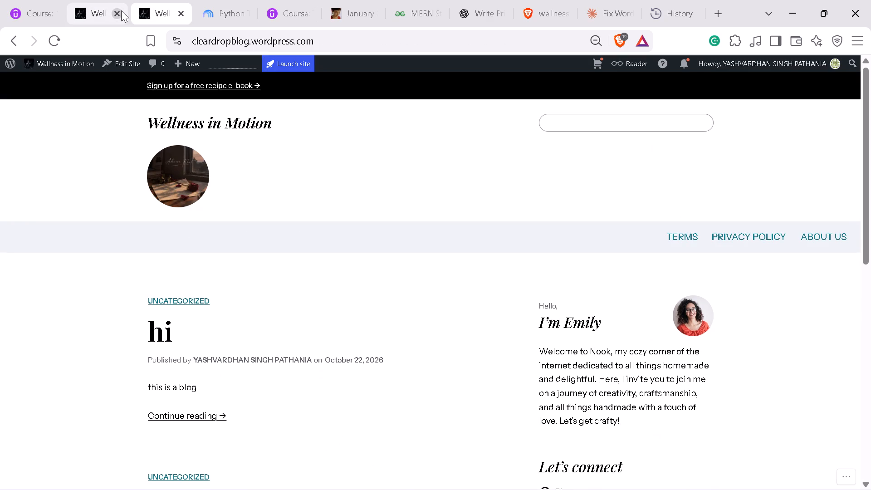